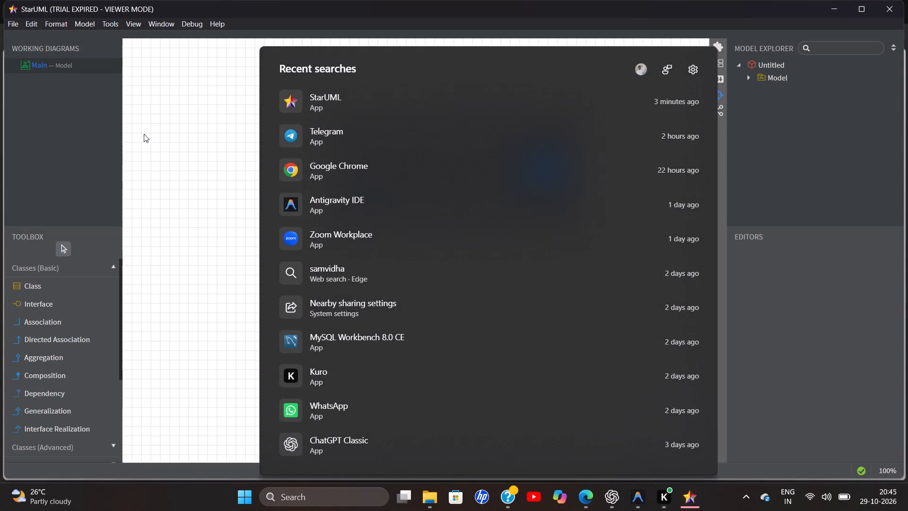
# Dismiss the license activation dialog by continuing in Viewer mode.
pyautogui.click(172, 156)
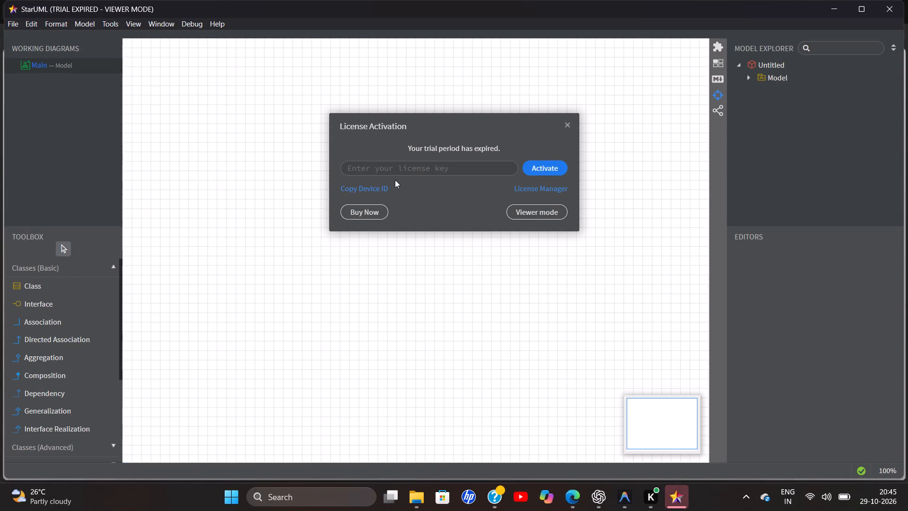
pyautogui.click(394, 167)
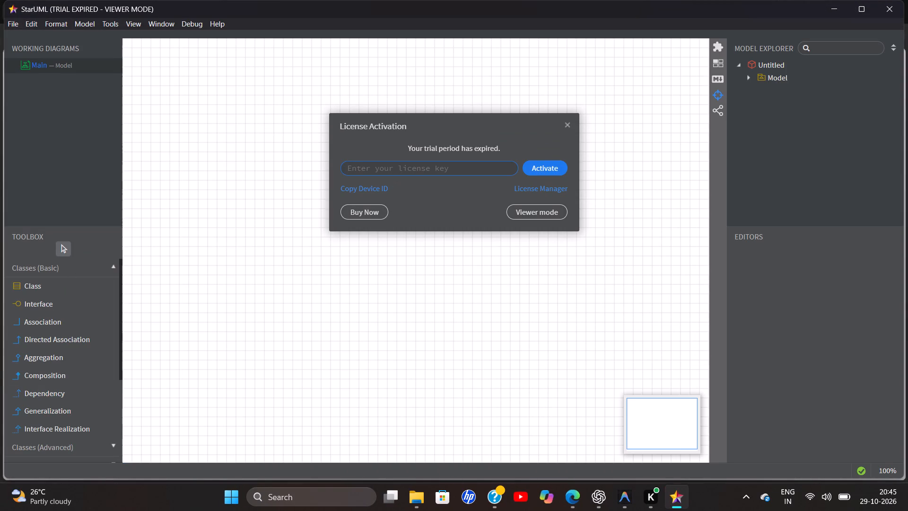
pyautogui.click(543, 207)
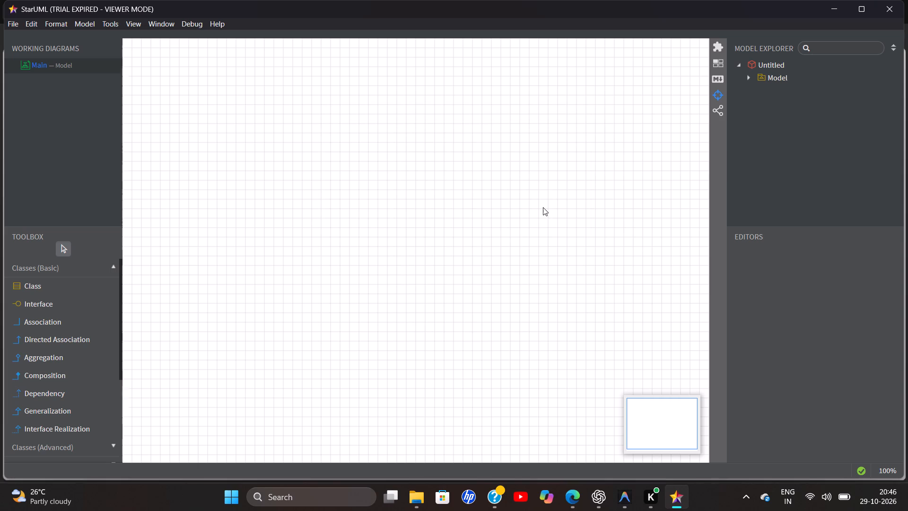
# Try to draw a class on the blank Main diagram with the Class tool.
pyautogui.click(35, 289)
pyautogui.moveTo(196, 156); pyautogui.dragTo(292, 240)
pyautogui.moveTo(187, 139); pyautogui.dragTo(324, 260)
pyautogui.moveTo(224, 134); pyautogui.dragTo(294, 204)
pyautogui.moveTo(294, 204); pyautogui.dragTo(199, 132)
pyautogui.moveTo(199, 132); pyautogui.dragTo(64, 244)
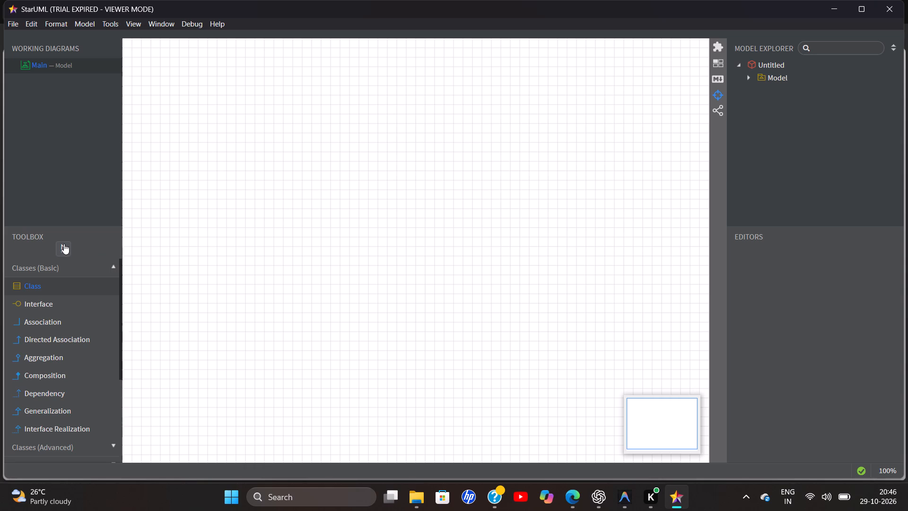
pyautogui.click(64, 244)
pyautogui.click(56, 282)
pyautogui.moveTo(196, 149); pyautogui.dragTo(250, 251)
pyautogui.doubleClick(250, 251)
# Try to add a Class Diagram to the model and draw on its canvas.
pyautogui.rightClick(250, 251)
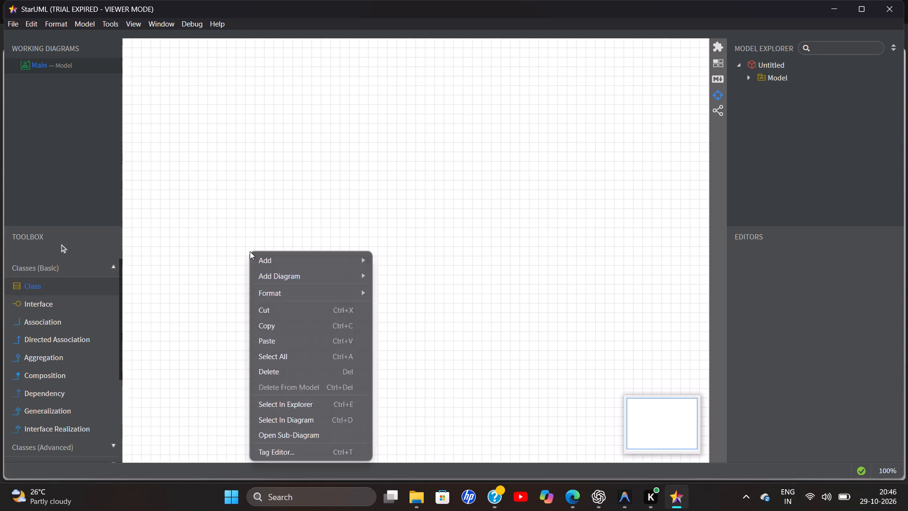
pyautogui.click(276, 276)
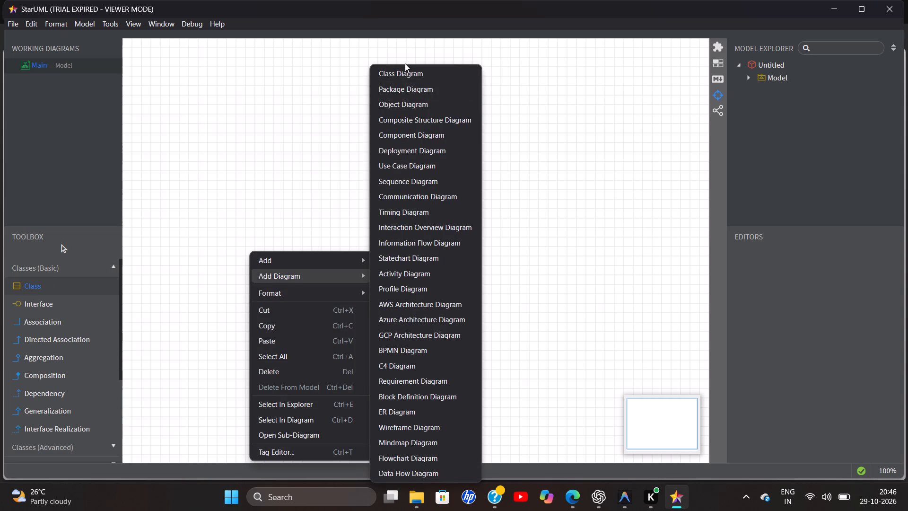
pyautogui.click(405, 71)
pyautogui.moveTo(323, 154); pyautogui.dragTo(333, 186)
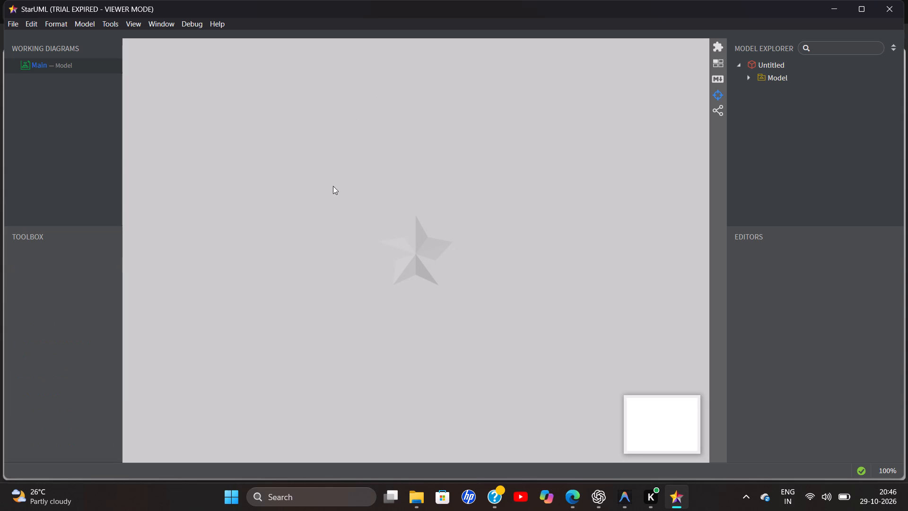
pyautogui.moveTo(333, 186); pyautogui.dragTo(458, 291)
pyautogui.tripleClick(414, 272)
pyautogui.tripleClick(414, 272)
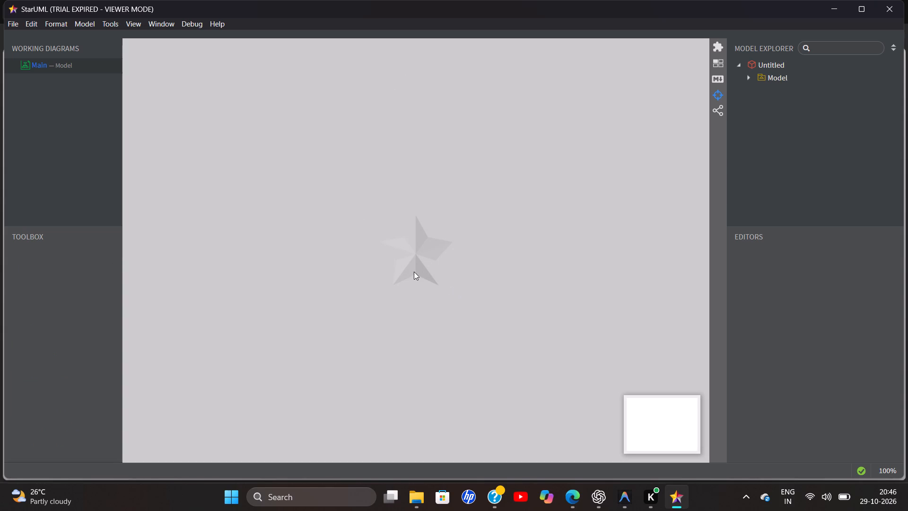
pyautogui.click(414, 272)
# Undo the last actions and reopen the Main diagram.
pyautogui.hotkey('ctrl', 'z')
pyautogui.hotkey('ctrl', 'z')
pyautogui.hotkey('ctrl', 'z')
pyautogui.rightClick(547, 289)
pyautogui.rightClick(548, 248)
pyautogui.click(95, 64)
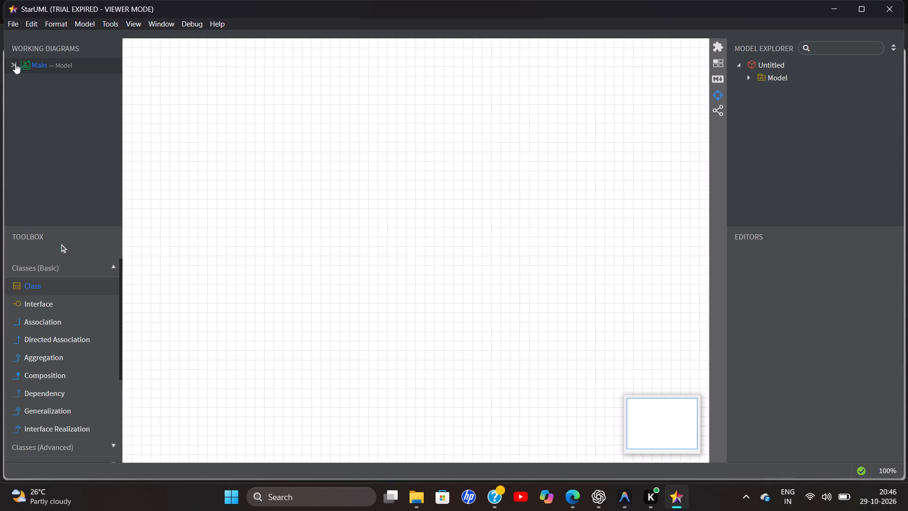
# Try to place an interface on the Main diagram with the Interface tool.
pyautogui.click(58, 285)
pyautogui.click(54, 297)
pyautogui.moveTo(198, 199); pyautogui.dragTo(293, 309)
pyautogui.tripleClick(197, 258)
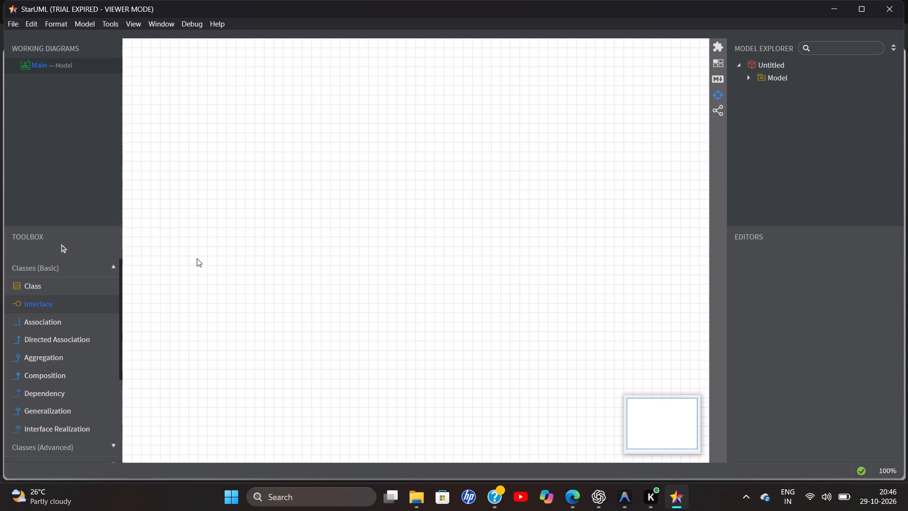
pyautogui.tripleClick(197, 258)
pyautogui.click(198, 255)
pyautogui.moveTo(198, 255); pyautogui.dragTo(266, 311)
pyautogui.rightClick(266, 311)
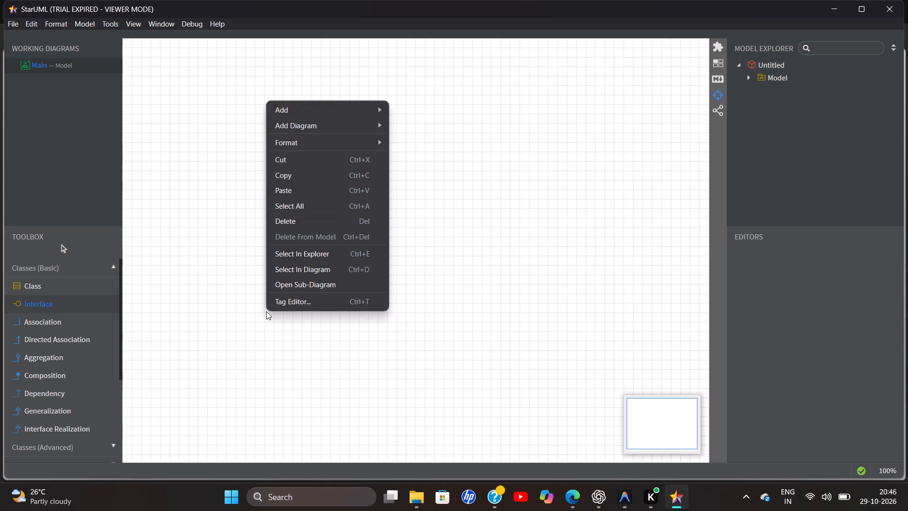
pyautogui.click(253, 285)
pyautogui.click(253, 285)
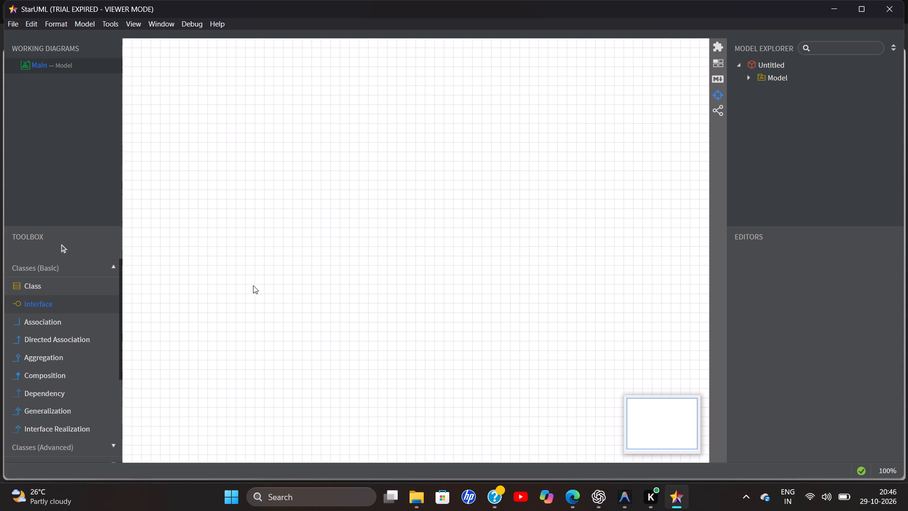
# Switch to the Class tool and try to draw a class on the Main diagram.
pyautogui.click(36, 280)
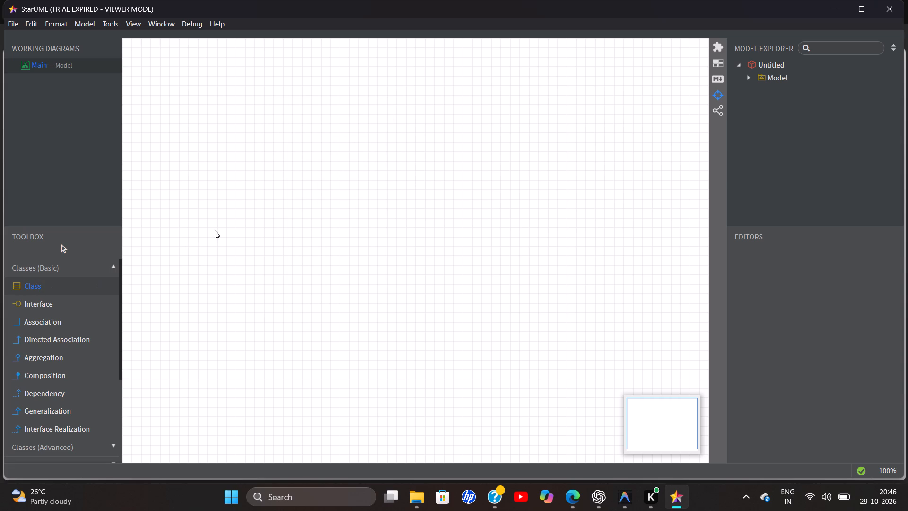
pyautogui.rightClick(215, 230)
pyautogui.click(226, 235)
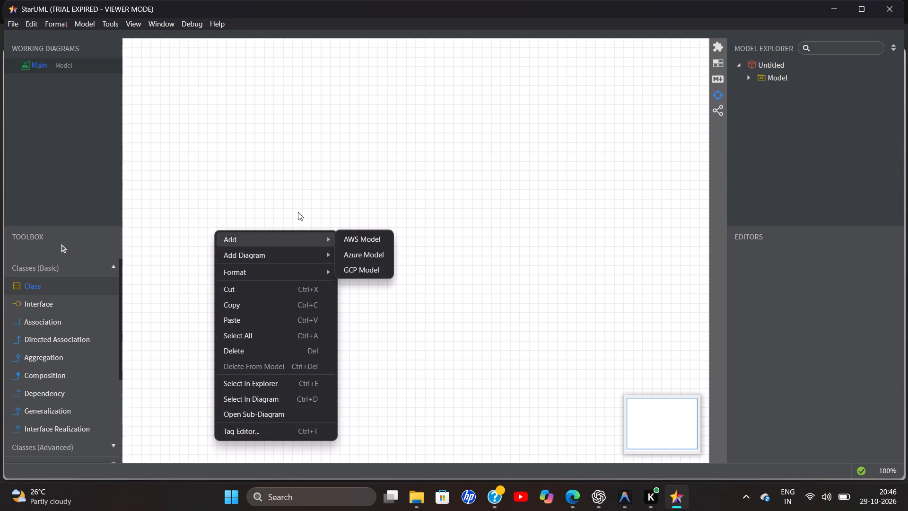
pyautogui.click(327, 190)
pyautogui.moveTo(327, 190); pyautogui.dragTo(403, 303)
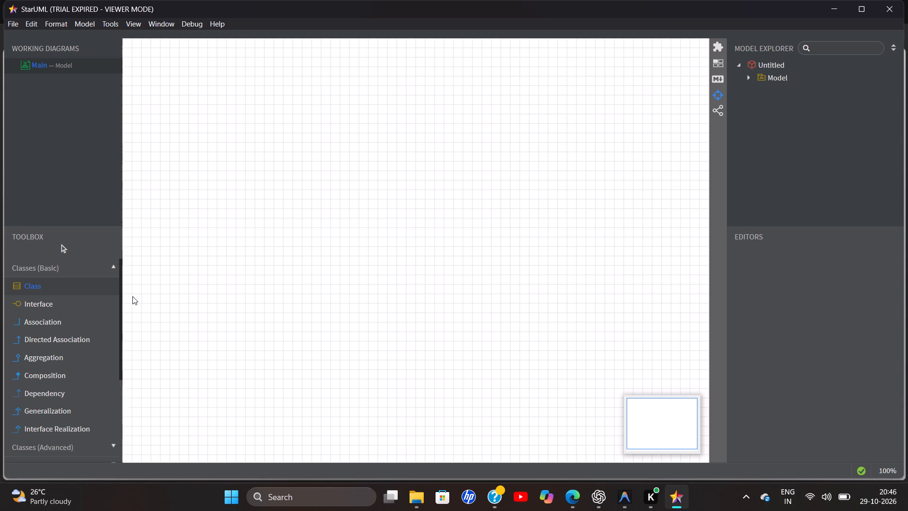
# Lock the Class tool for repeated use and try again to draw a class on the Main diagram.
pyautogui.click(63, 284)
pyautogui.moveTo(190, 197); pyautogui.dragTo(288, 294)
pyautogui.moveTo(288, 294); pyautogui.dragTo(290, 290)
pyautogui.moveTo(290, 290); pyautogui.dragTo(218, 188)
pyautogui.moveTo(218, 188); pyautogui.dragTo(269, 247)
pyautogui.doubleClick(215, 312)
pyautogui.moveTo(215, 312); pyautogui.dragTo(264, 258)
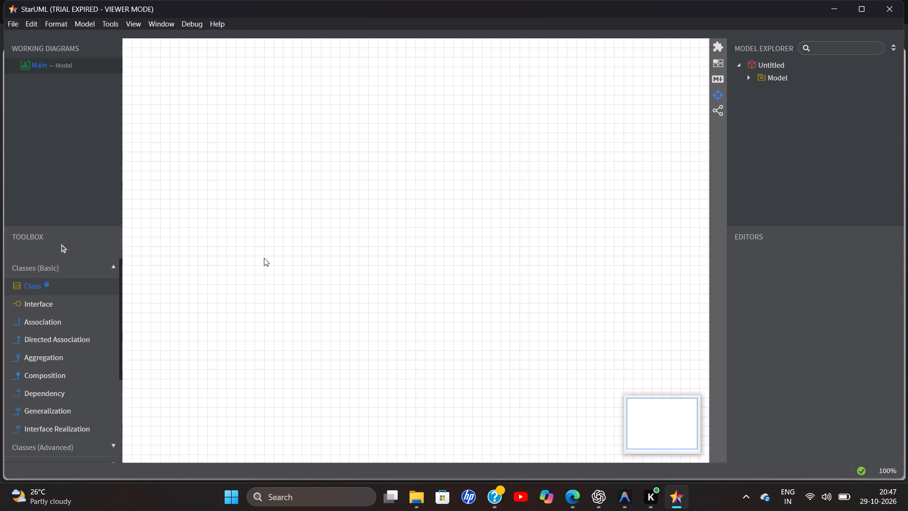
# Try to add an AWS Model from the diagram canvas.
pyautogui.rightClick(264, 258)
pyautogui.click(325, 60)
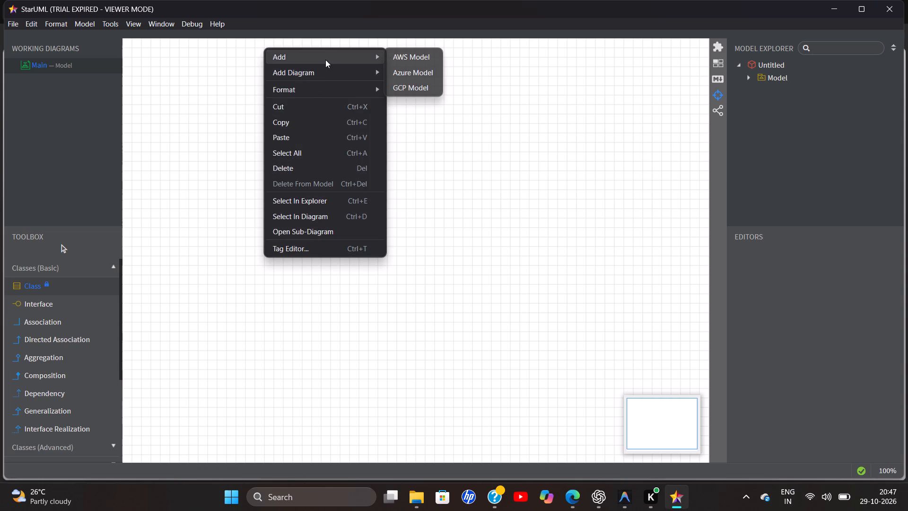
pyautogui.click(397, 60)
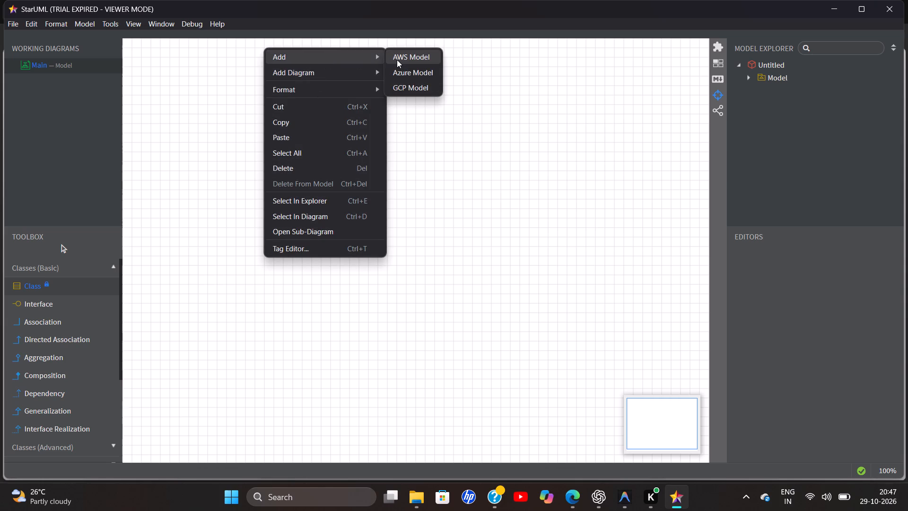
# Lock the Class tool again for repeated placement of classes on the Main diagram.
pyautogui.click(64, 283)
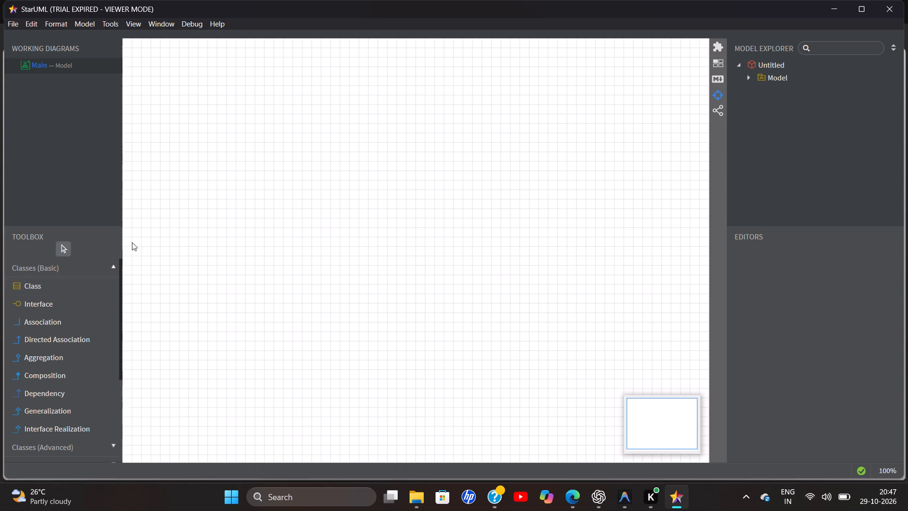
pyautogui.moveTo(230, 164); pyautogui.dragTo(70, 288)
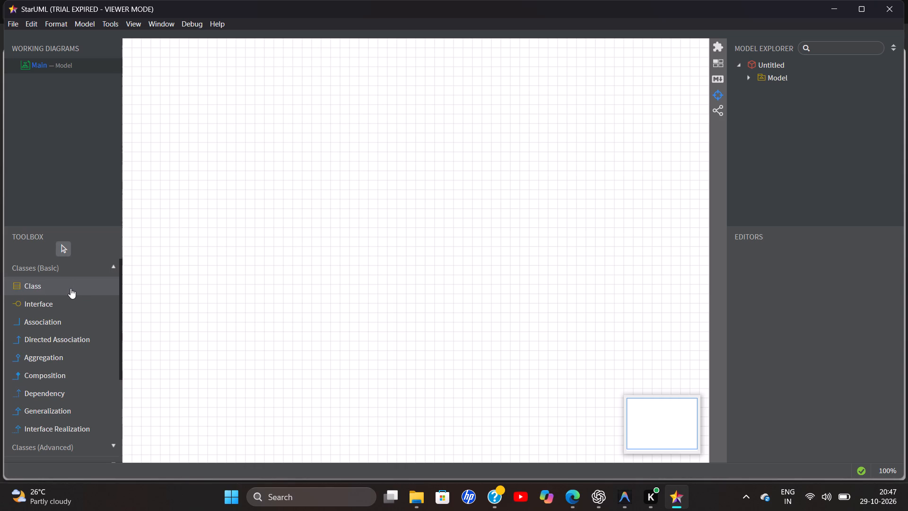
pyautogui.click(70, 288)
pyautogui.click(28, 284)
pyautogui.click(28, 284)
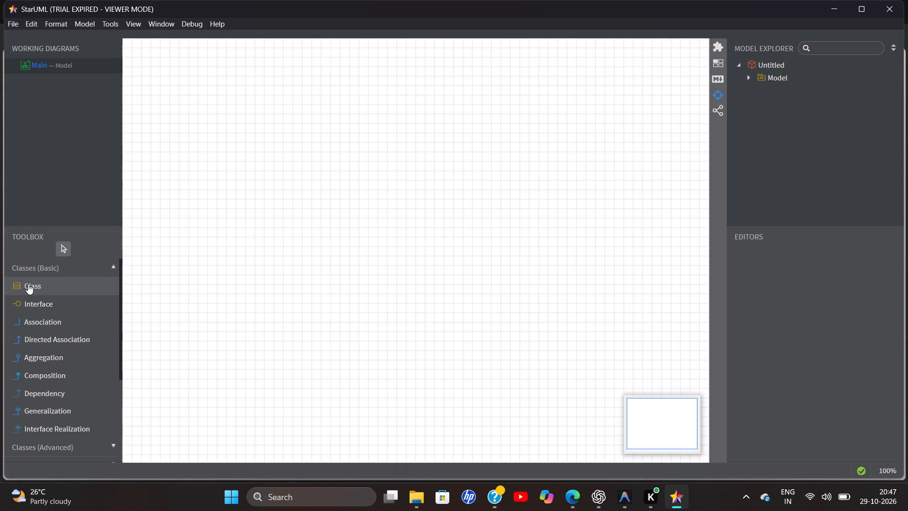
pyautogui.click(28, 284)
pyautogui.click(28, 284)
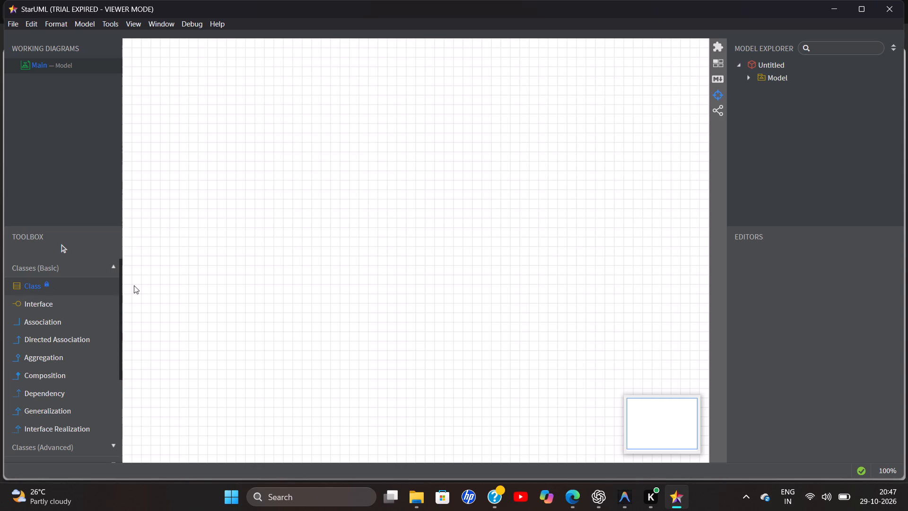
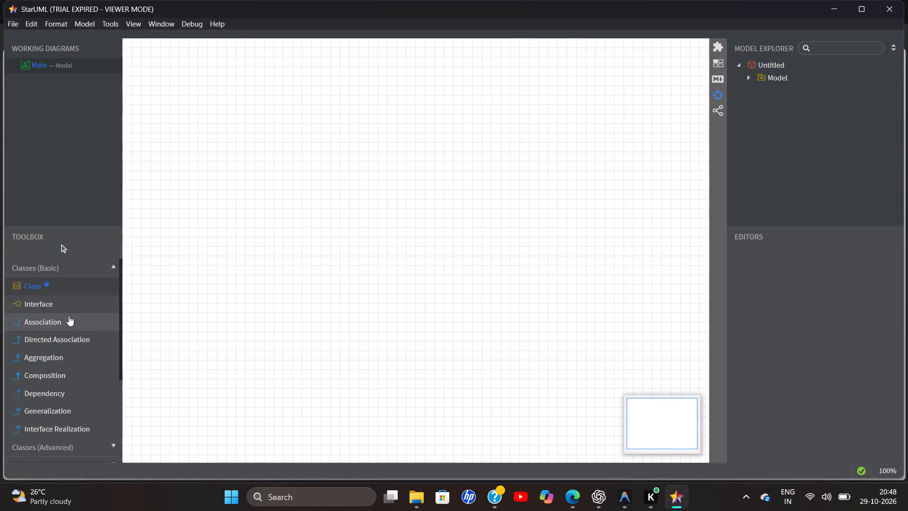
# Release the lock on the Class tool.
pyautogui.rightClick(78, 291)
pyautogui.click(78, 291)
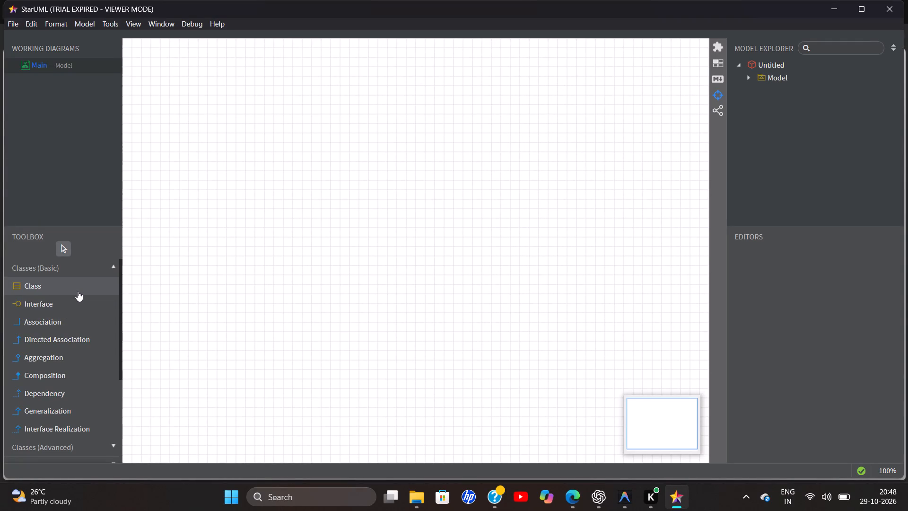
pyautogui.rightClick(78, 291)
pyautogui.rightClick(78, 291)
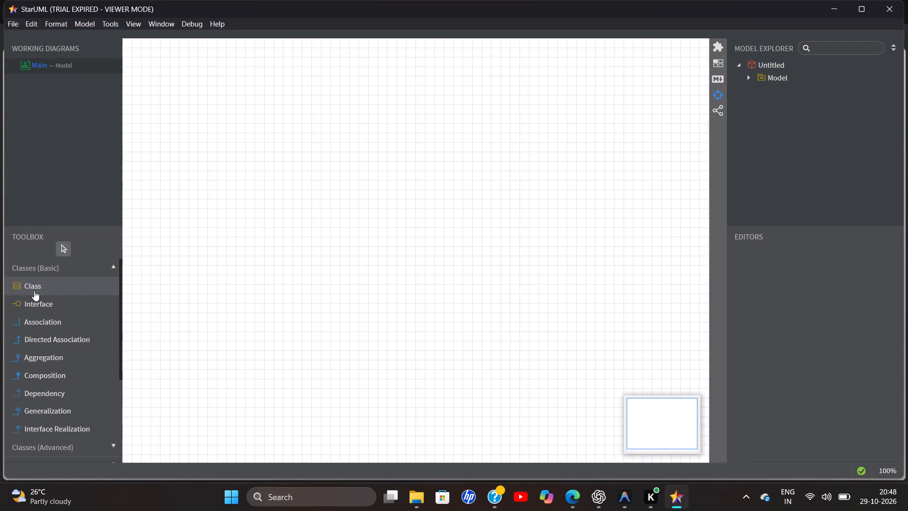
# Lock the Class tool again for repeated placement of classes on the Main diagram.
pyautogui.rightClick(34, 291)
pyautogui.rightClick(34, 291)
pyautogui.rightClick(34, 291)
pyautogui.click(34, 291)
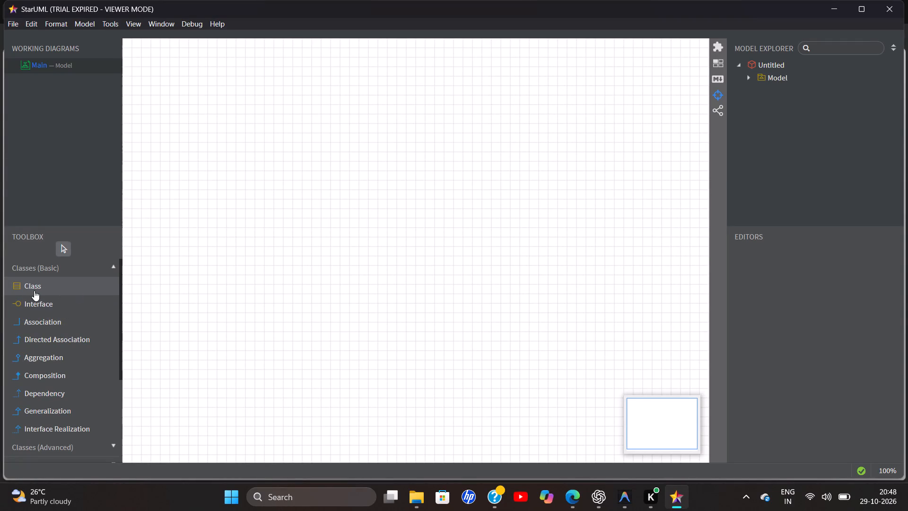
pyautogui.click(34, 291)
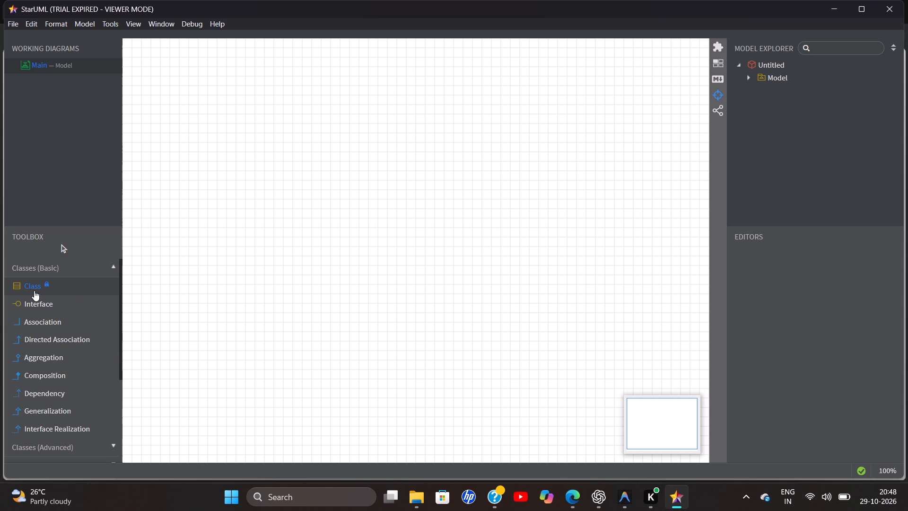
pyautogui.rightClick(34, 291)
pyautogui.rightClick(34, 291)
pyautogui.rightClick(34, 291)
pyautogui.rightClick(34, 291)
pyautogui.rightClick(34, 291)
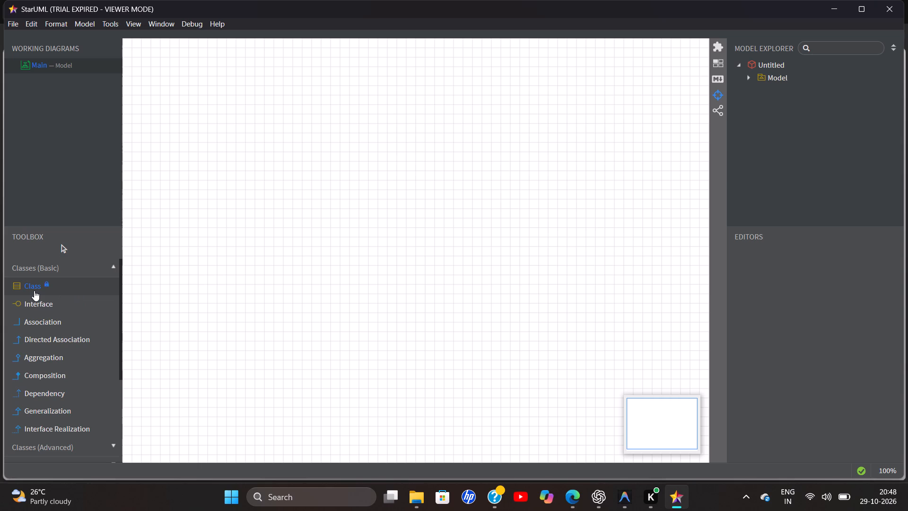
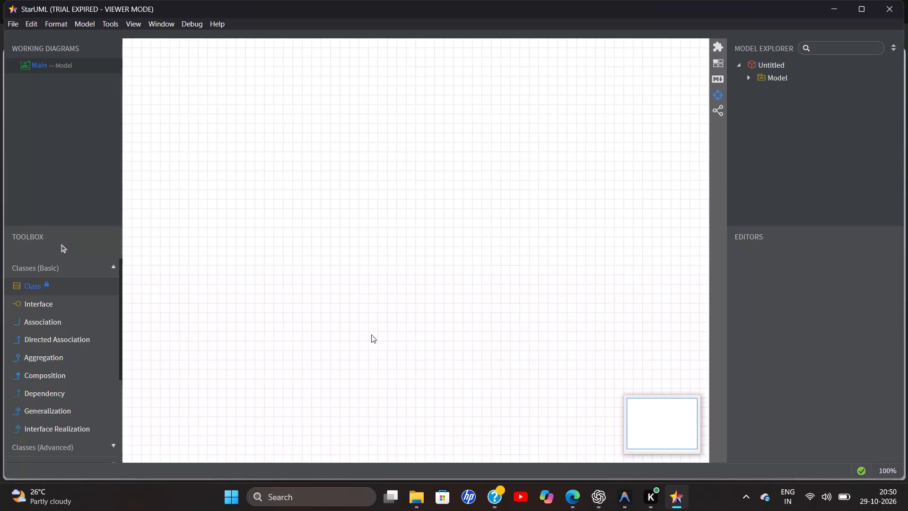
# Open the License Activation dialog, follow its License Manager link, and close the dialog without activating a license.
pyautogui.click(8, 23)
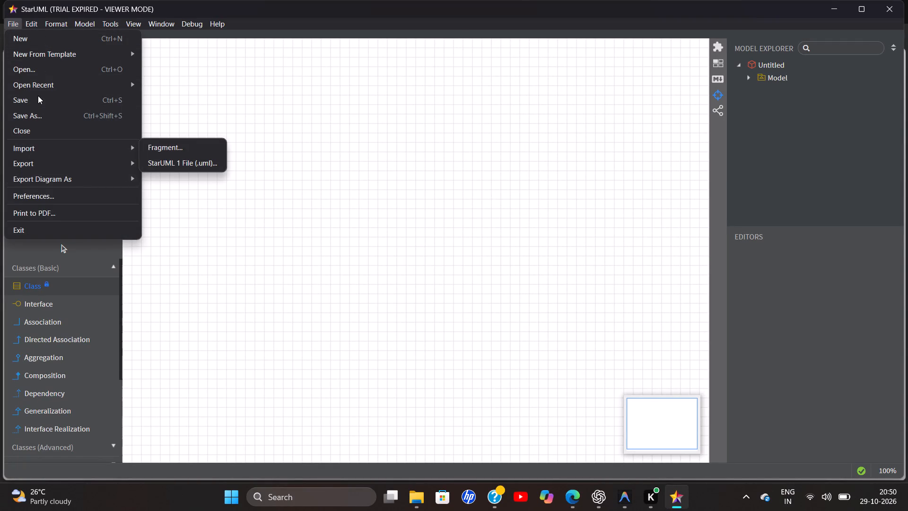
pyautogui.click(224, 19)
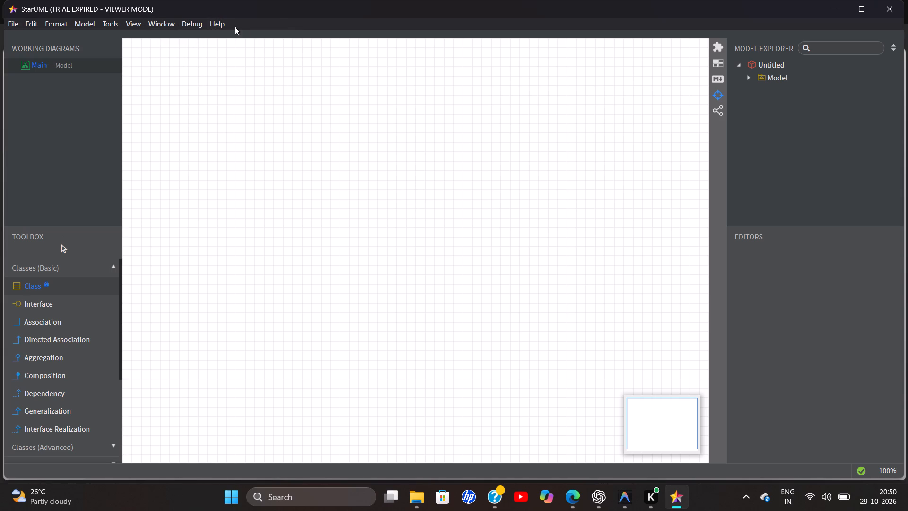
pyautogui.click(217, 26)
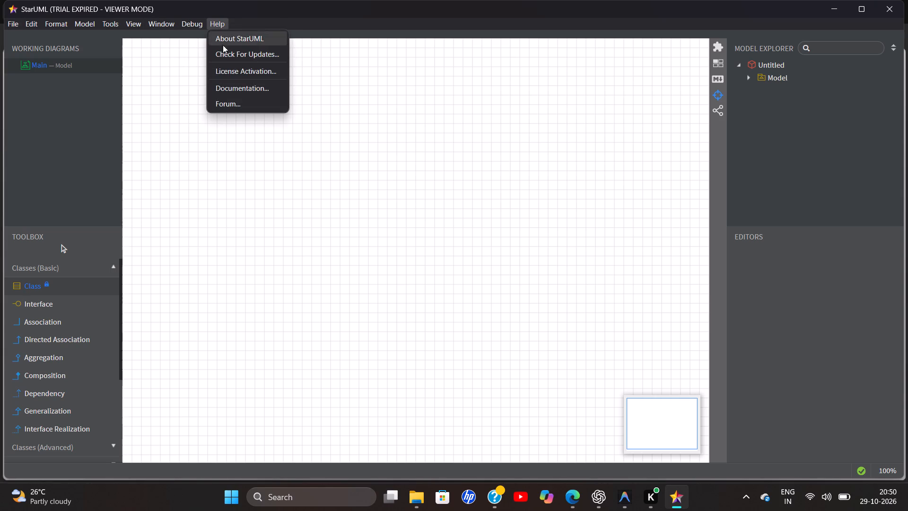
pyautogui.click(240, 77)
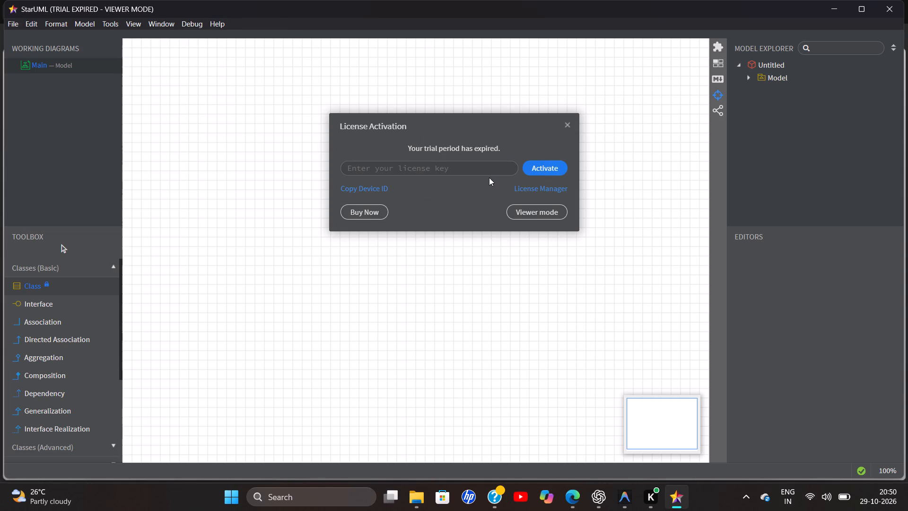
pyautogui.click(531, 189)
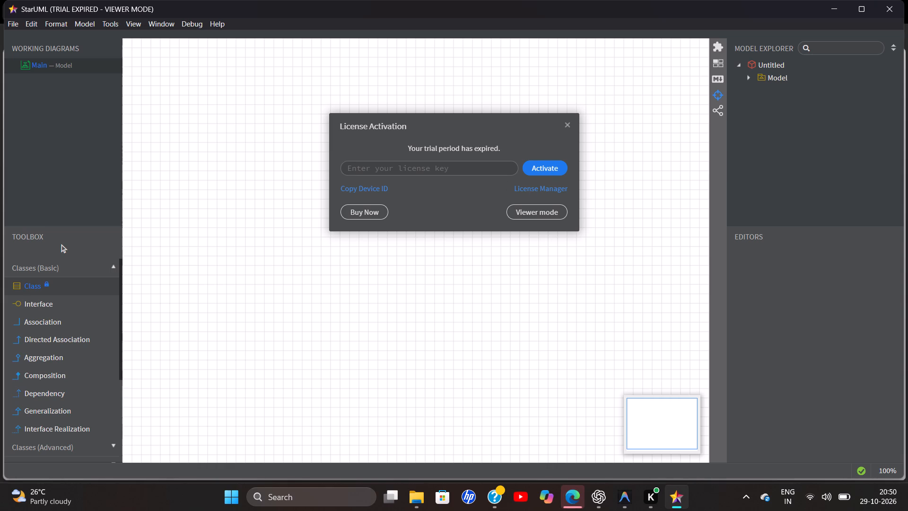
pyautogui.click(568, 127)
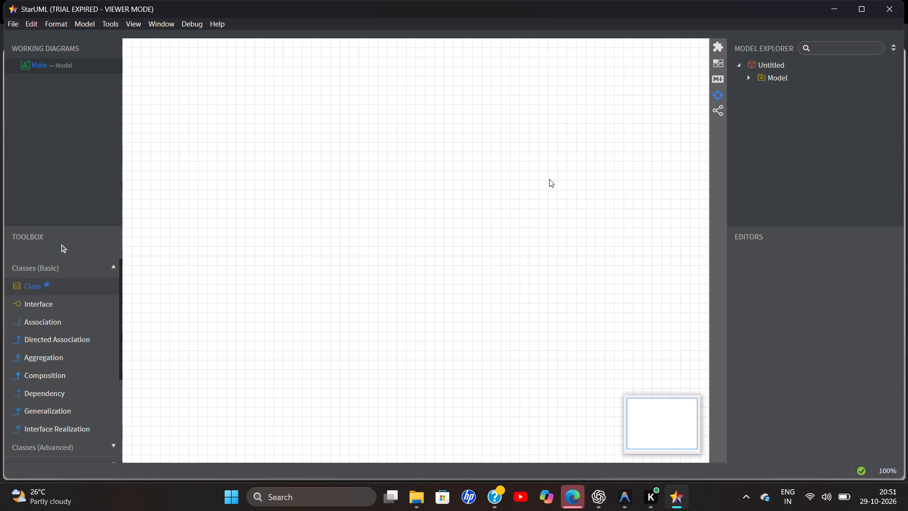
# Switch to Google Chrome with a personal profile and open draw.io to get a blank diagram.
pyautogui.click(325, 495)
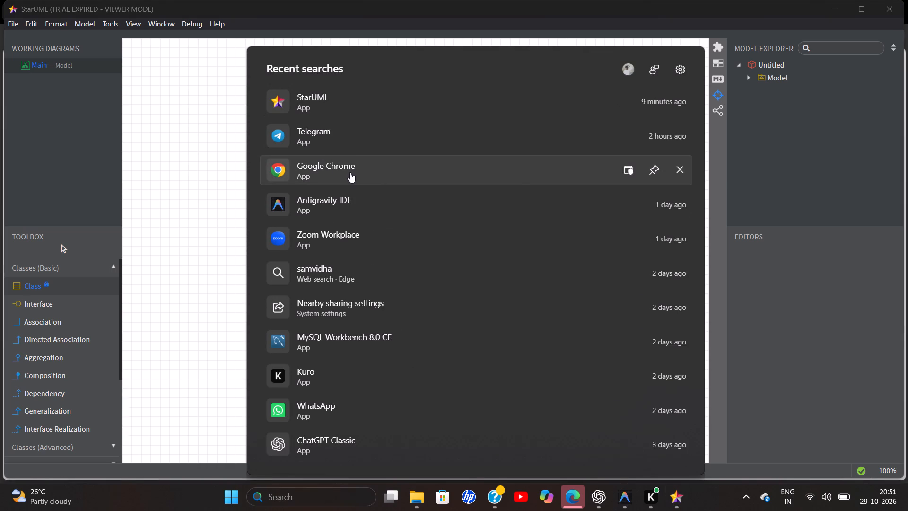
pyautogui.doubleClick(351, 172)
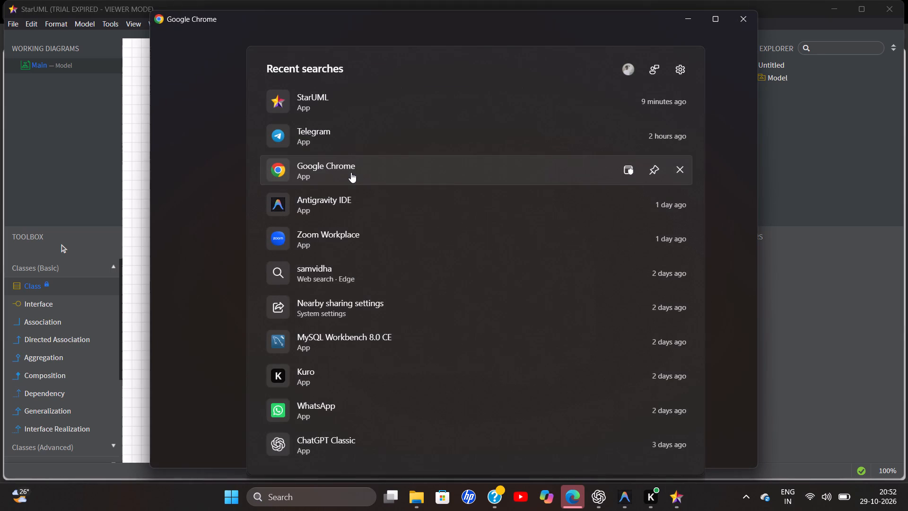
pyautogui.click(226, 215)
pyautogui.click(388, 237)
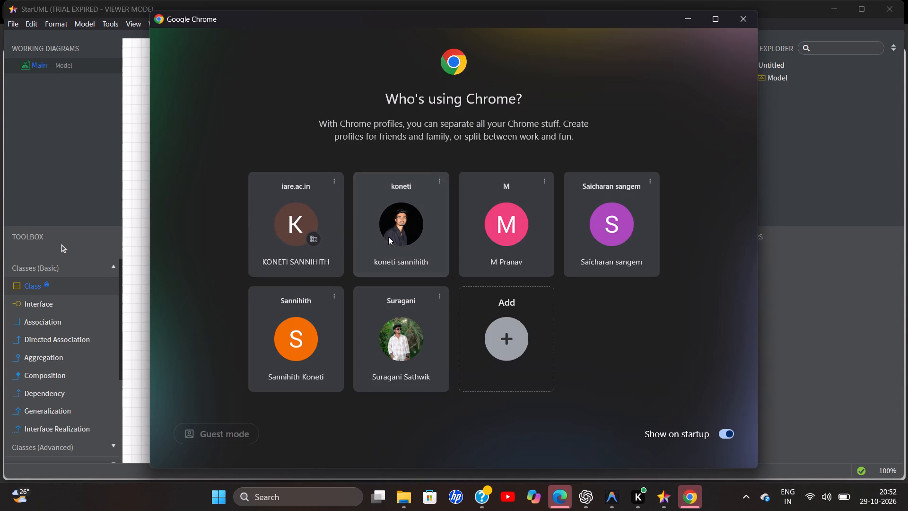
pyautogui.write('draw')
pyautogui.write('.io')
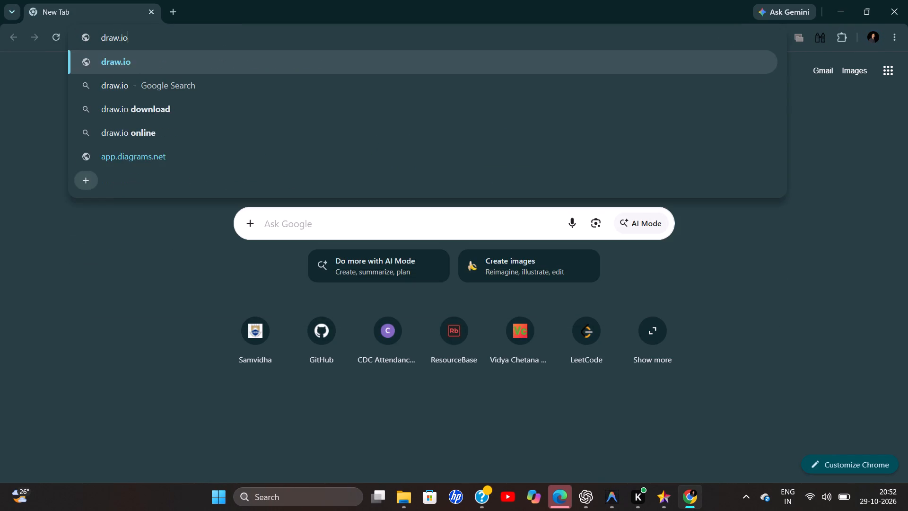
pyautogui.press('Return')
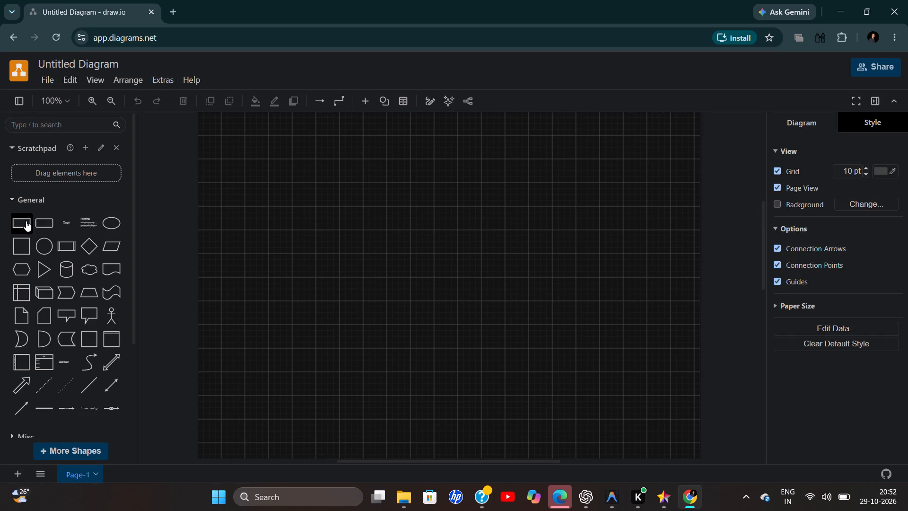
# Add two rectangles and place them side by side in a row near the page's upper-left corner.
pyautogui.click(26, 221)
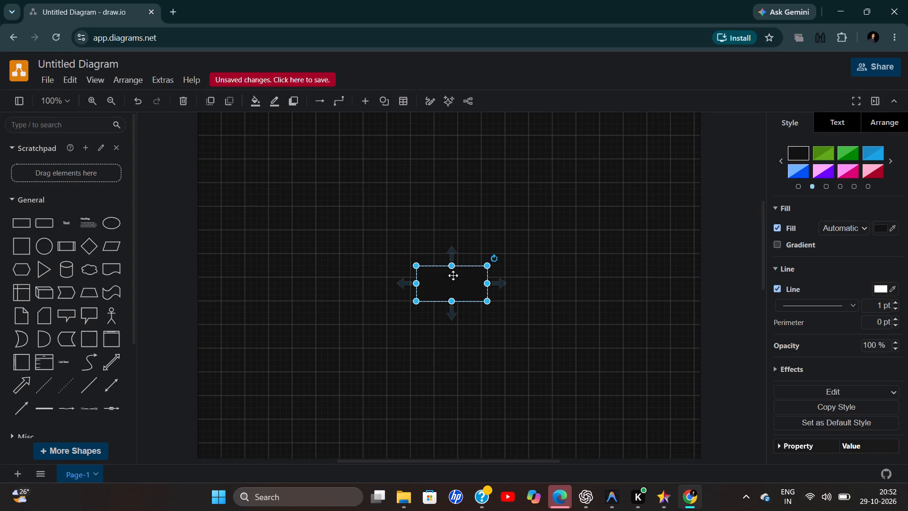
pyautogui.moveTo(453, 284); pyautogui.dragTo(288, 173)
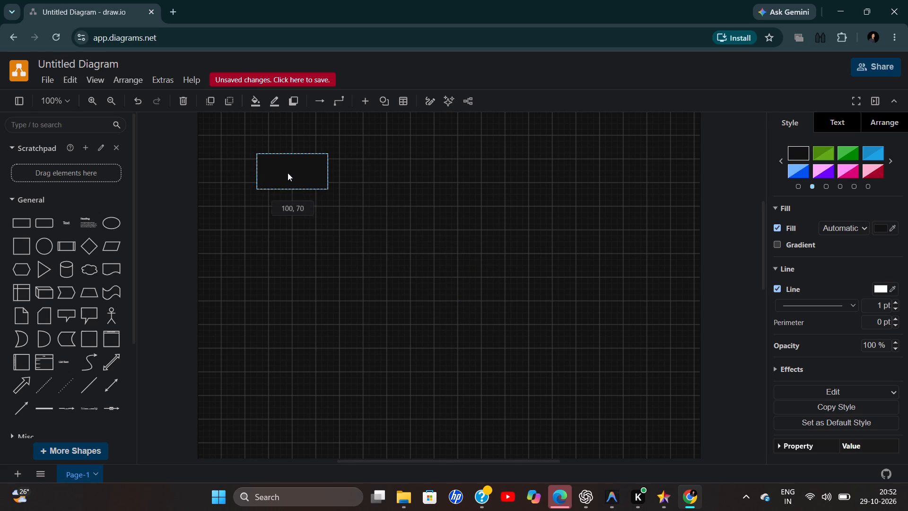
pyautogui.moveTo(288, 173); pyautogui.dragTo(276, 173)
pyautogui.click(221, 225)
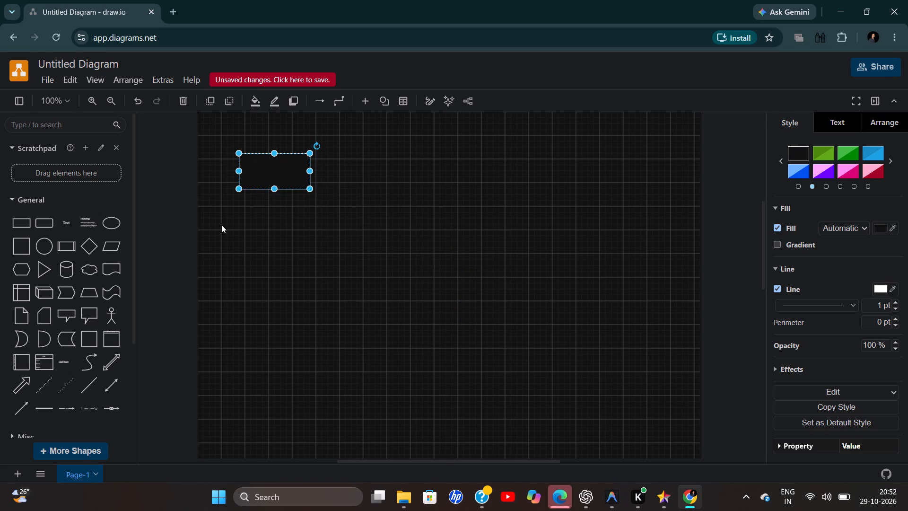
pyautogui.click(28, 222)
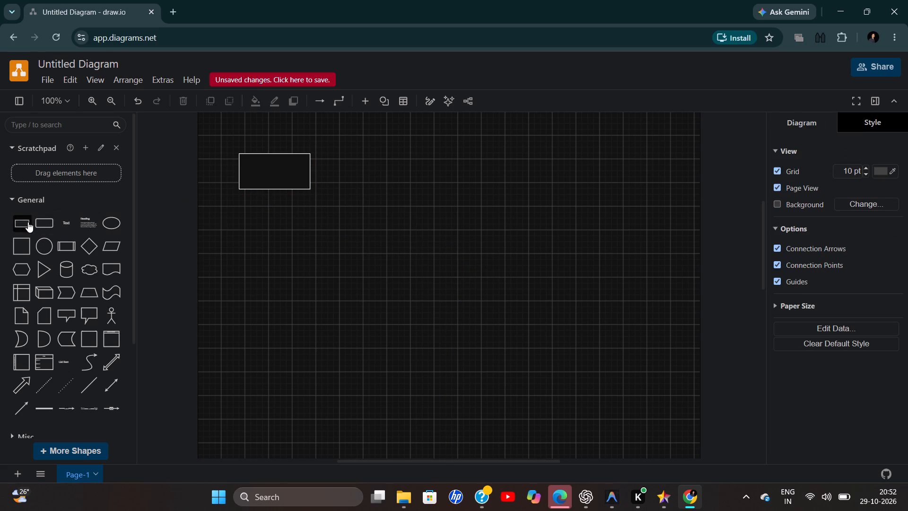
pyautogui.moveTo(476, 282); pyautogui.dragTo(454, 245)
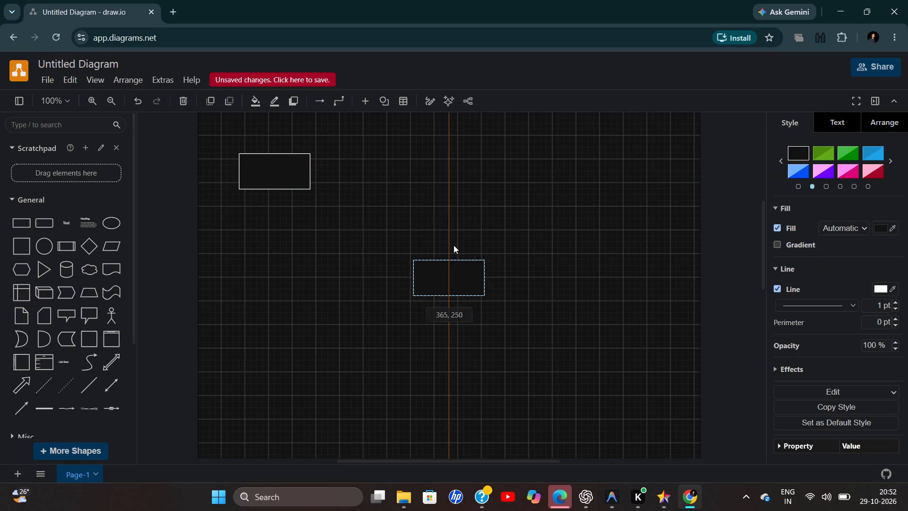
pyautogui.moveTo(454, 245); pyautogui.dragTo(400, 170)
pyautogui.click(241, 243)
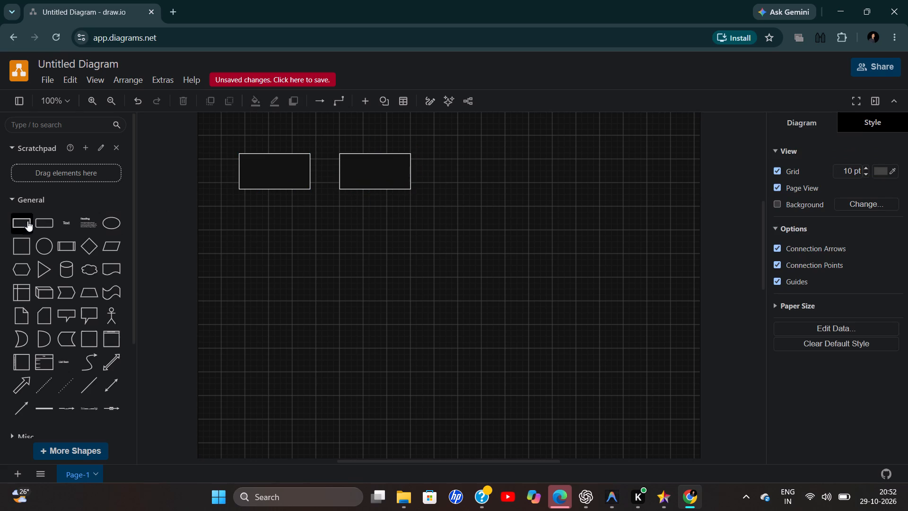
# Add three more rectangles at the page's centre and move one to the end of the top row.
pyautogui.click(12, 220)
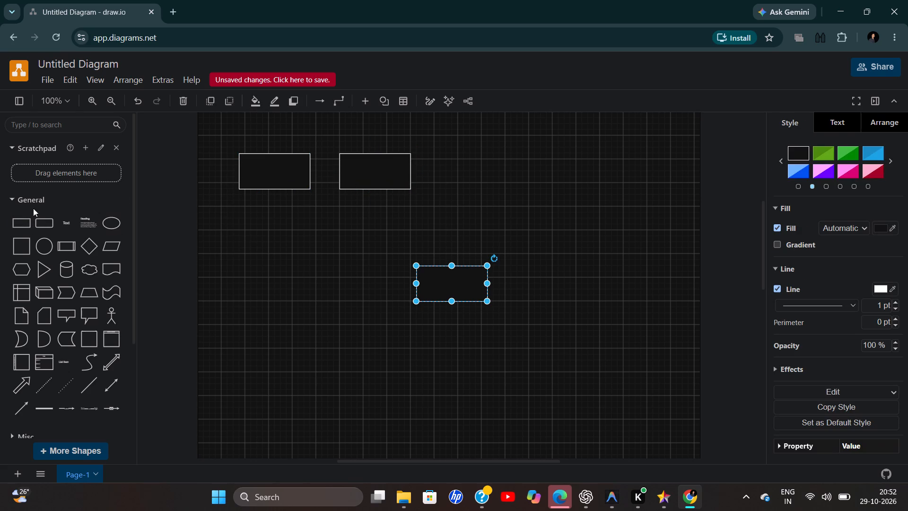
pyautogui.click(20, 219)
pyautogui.click(224, 266)
pyautogui.click(24, 222)
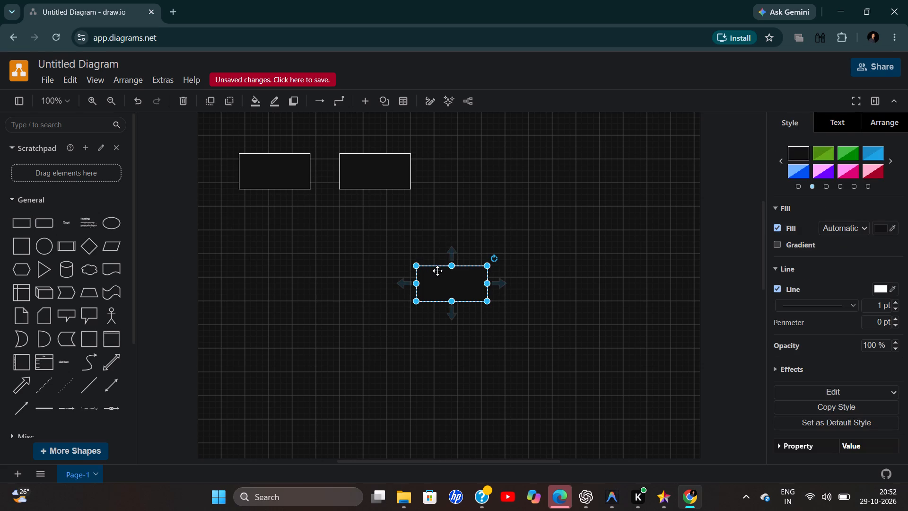
pyautogui.moveTo(438, 268); pyautogui.dragTo(438, 163)
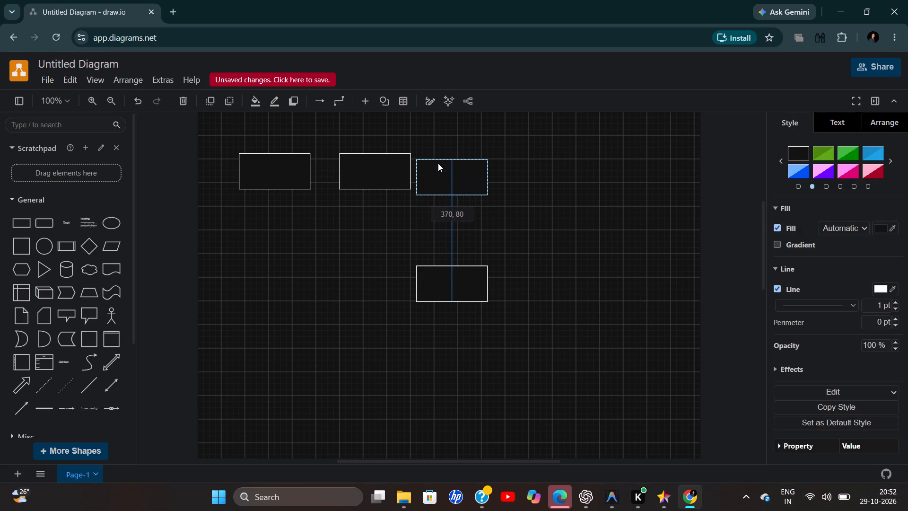
pyautogui.moveTo(438, 163); pyautogui.dragTo(446, 164)
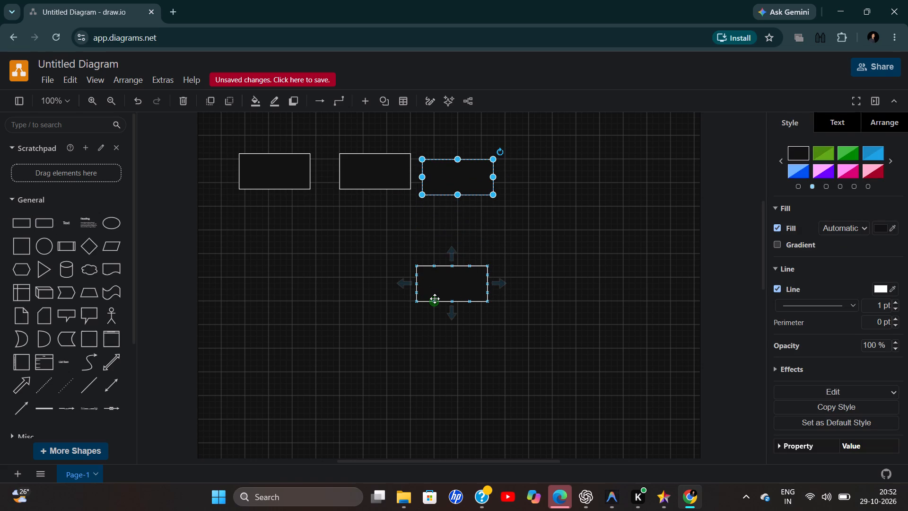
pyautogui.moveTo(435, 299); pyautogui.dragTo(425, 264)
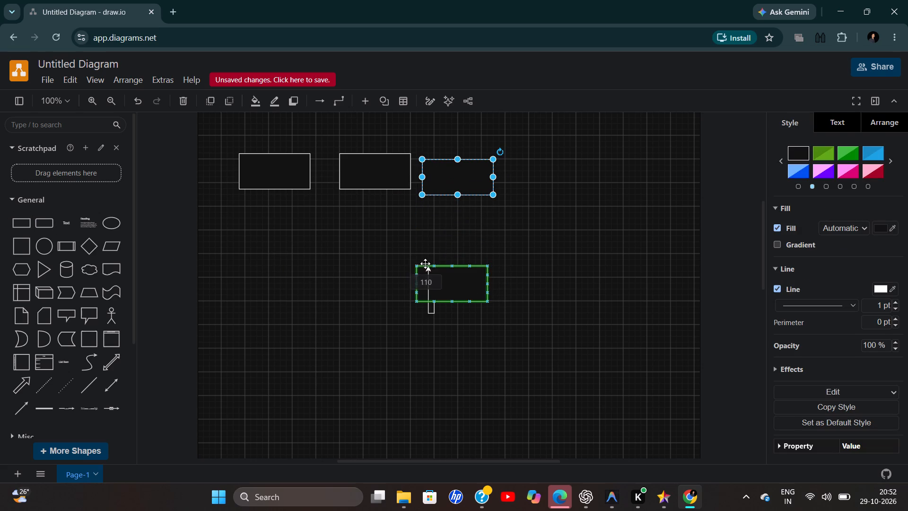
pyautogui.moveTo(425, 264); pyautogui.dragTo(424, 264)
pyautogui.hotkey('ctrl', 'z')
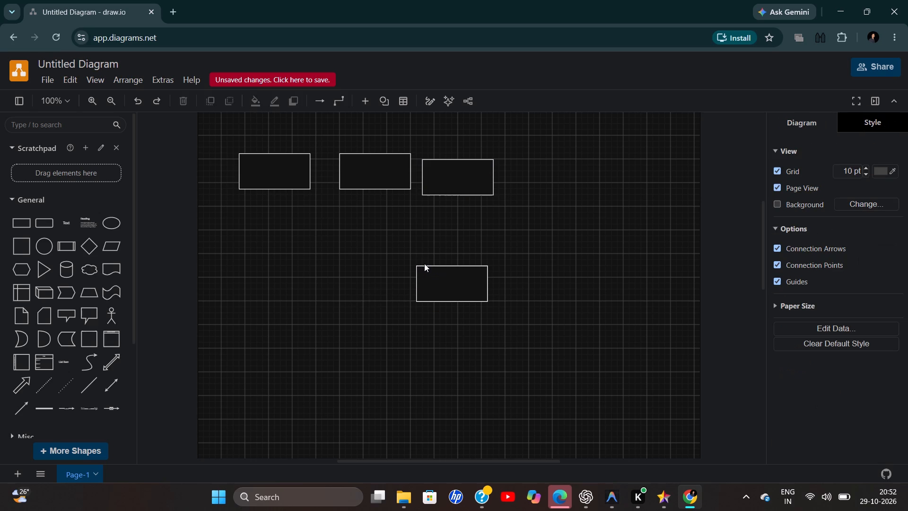
# Build a second row of three rectangles from the two stacked at the page's centre and one newly added rectangle.
pyautogui.moveTo(442, 264); pyautogui.dragTo(346, 238)
pyautogui.moveTo(346, 238); pyautogui.dragTo(350, 238)
pyautogui.moveTo(434, 280); pyautogui.dragTo(265, 229)
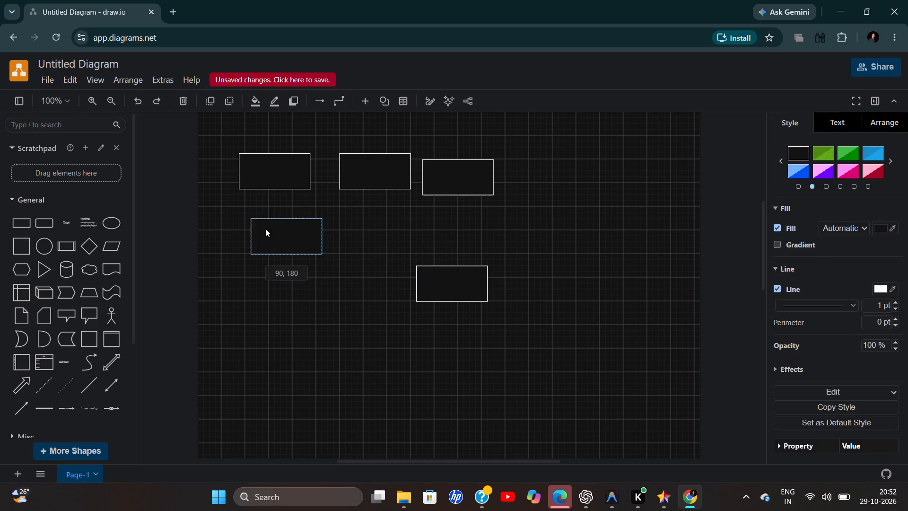
pyautogui.moveTo(265, 229); pyautogui.dragTo(260, 226)
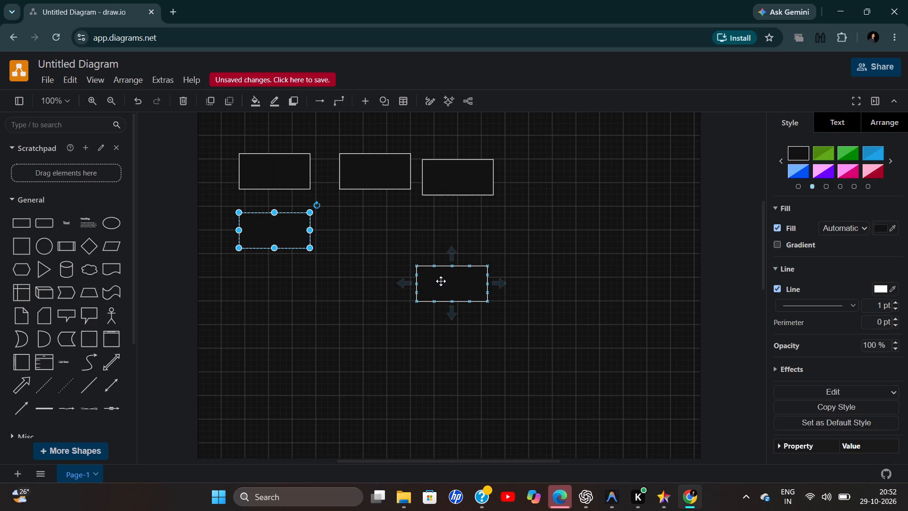
pyautogui.moveTo(441, 281); pyautogui.dragTo(359, 231)
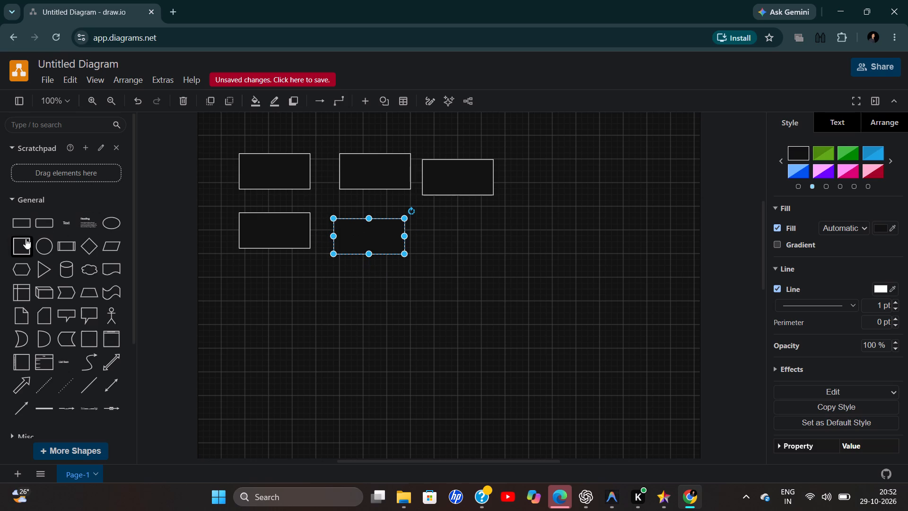
pyautogui.click(22, 220)
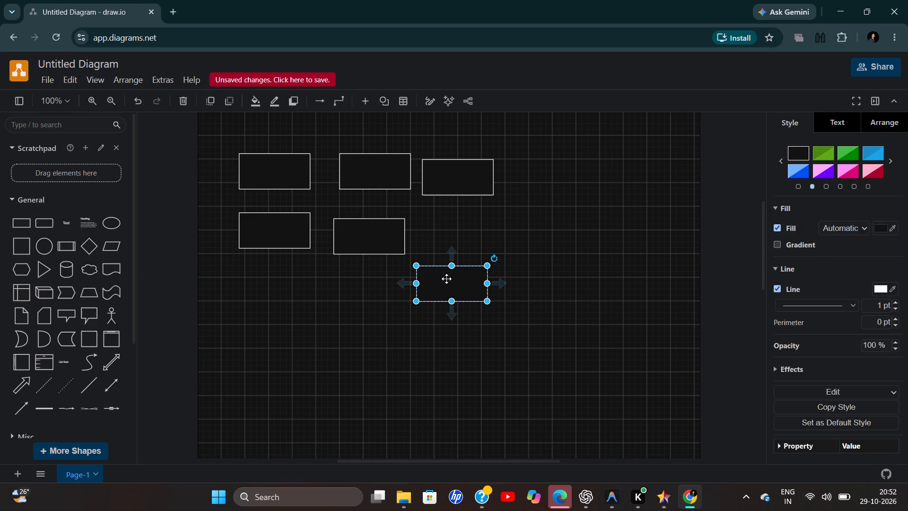
pyautogui.moveTo(447, 279); pyautogui.dragTo(457, 235)
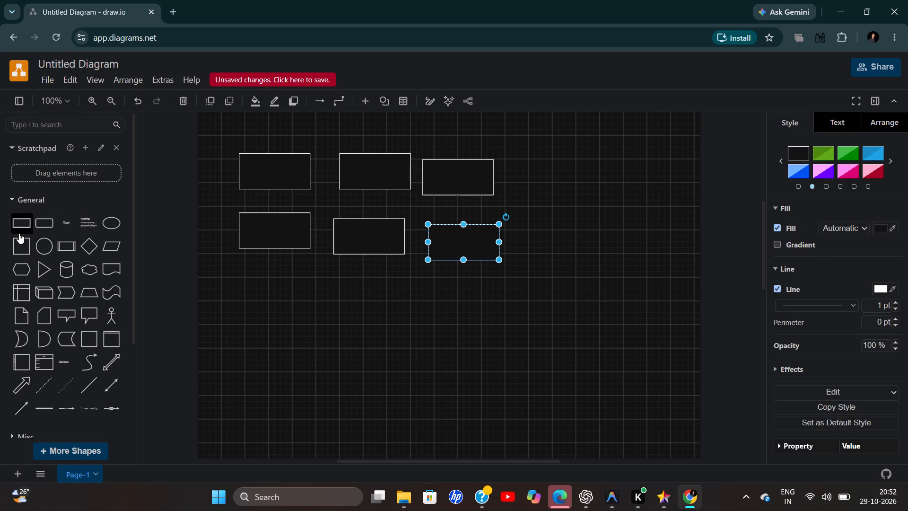
# Add two more rectangles and place them side by side in a third row below the second.
pyautogui.click(17, 226)
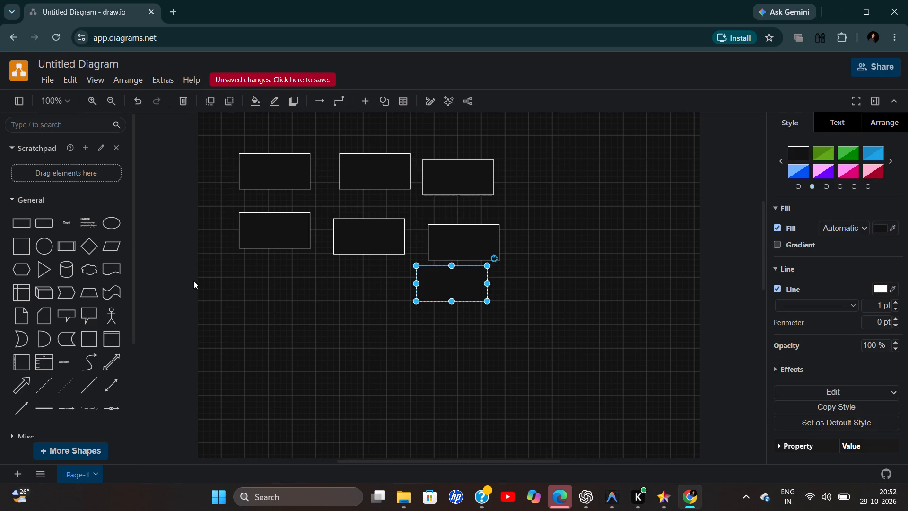
pyautogui.click(23, 218)
pyautogui.moveTo(457, 291); pyautogui.dragTo(295, 289)
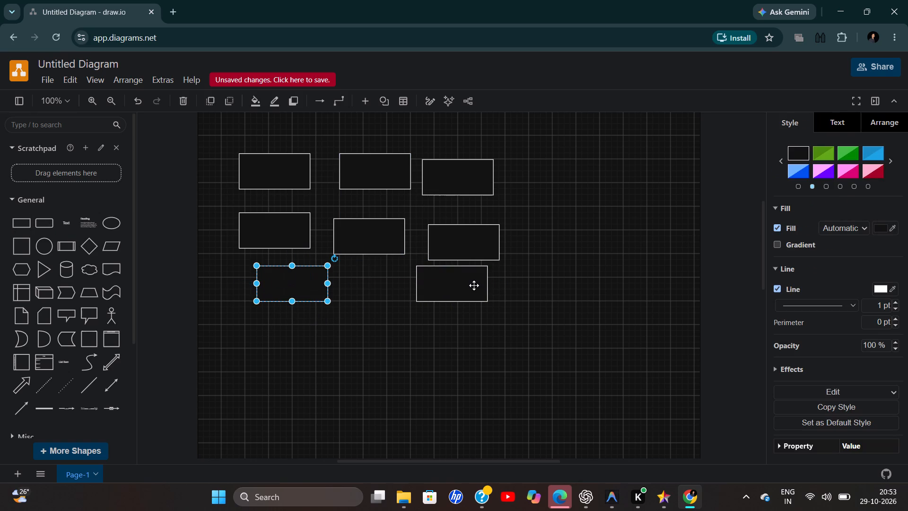
pyautogui.moveTo(474, 285); pyautogui.dragTo(418, 285)
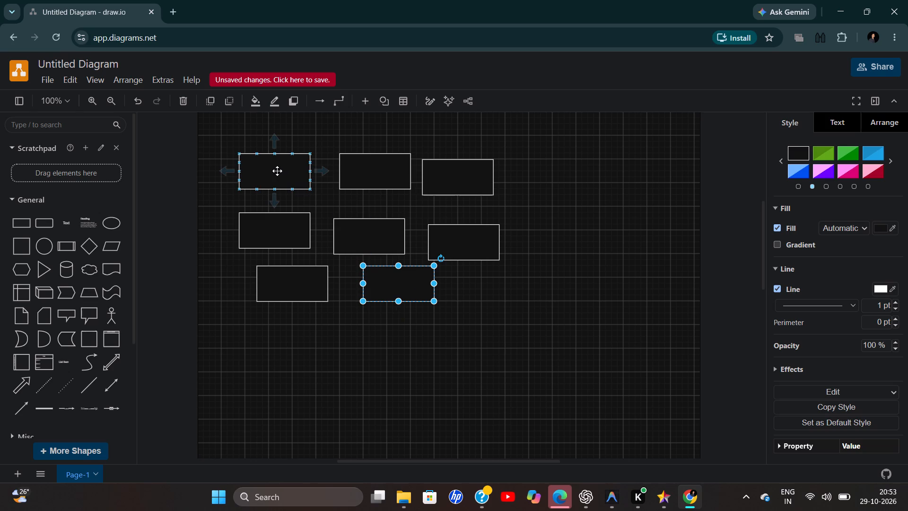
# Spread out the top-row rectangles: first to the page's top centre, second below the third row, third to the far right at 650, 190.
pyautogui.moveTo(277, 171); pyautogui.dragTo(424, 141)
pyautogui.moveTo(375, 169); pyautogui.dragTo(323, 359)
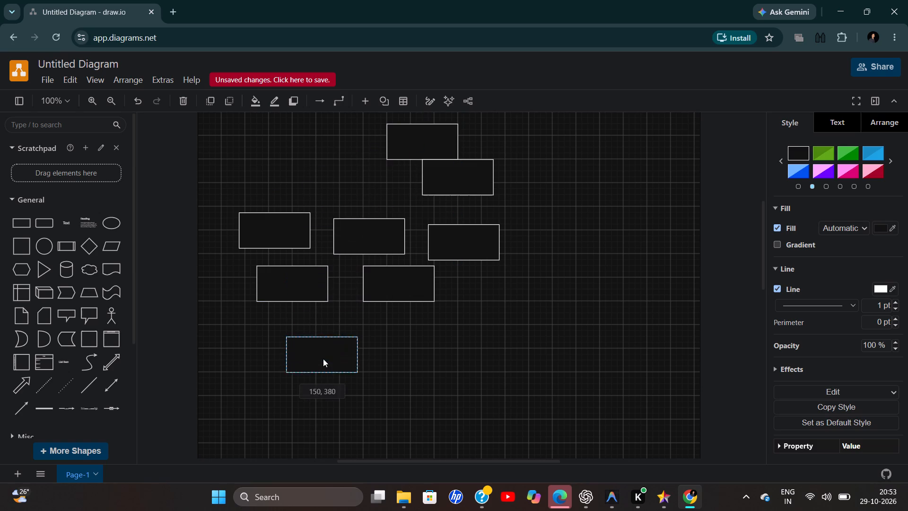
pyautogui.moveTo(323, 359); pyautogui.dragTo(323, 365)
pyautogui.moveTo(488, 173); pyautogui.dragTo(647, 239)
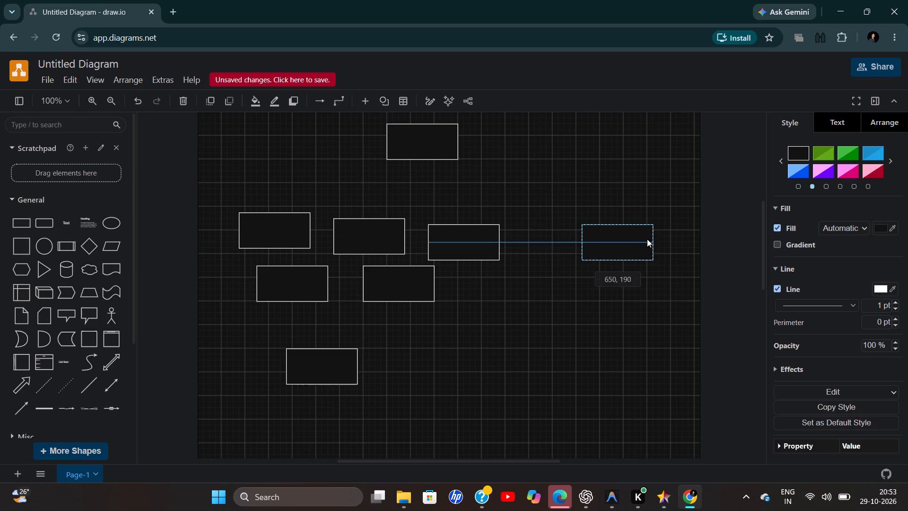
# Move the last rectangle of the second row directly beneath the top-centre rectangle so they form a two-compartment box.
pyautogui.rightClick(428, 131)
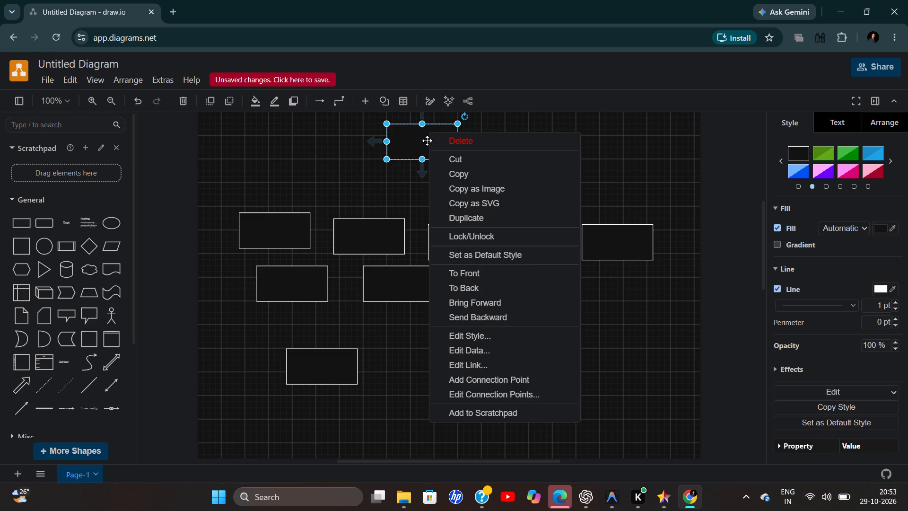
pyautogui.click(427, 141)
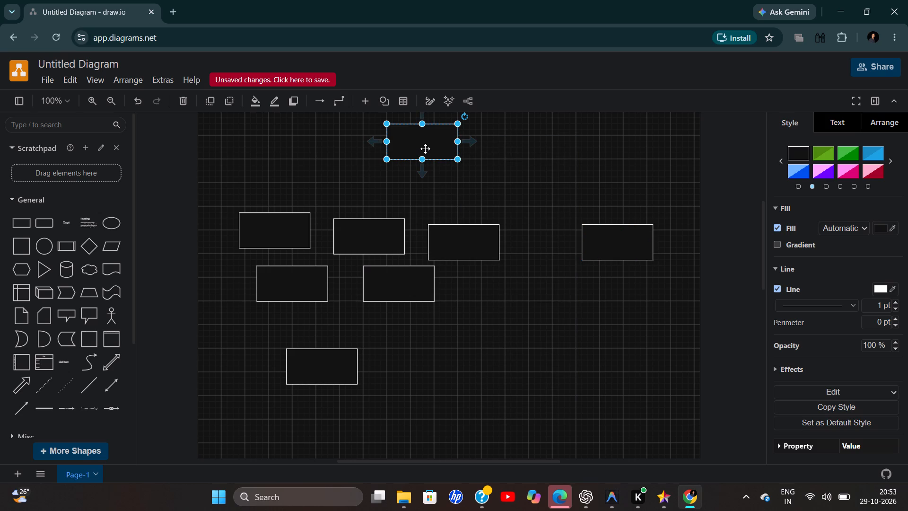
pyautogui.moveTo(464, 245); pyautogui.dragTo(425, 186)
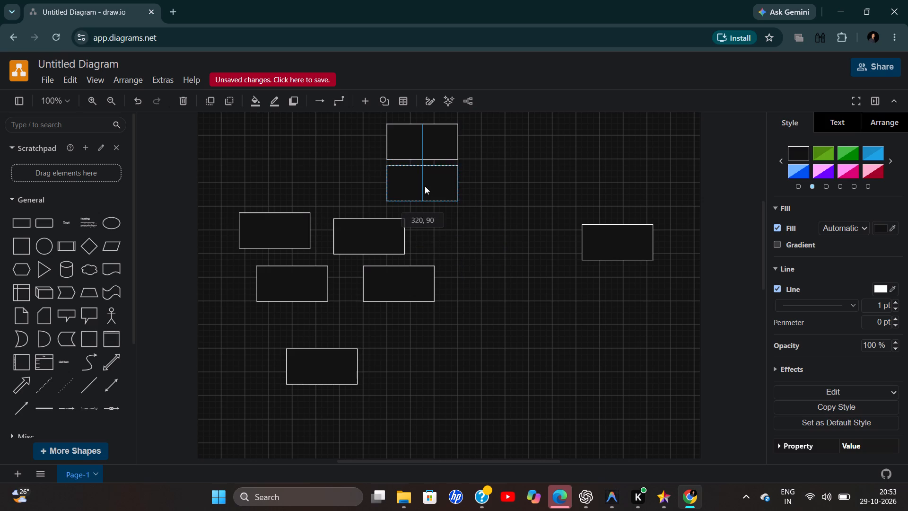
pyautogui.moveTo(425, 186); pyautogui.dragTo(421, 178)
pyautogui.click(538, 169)
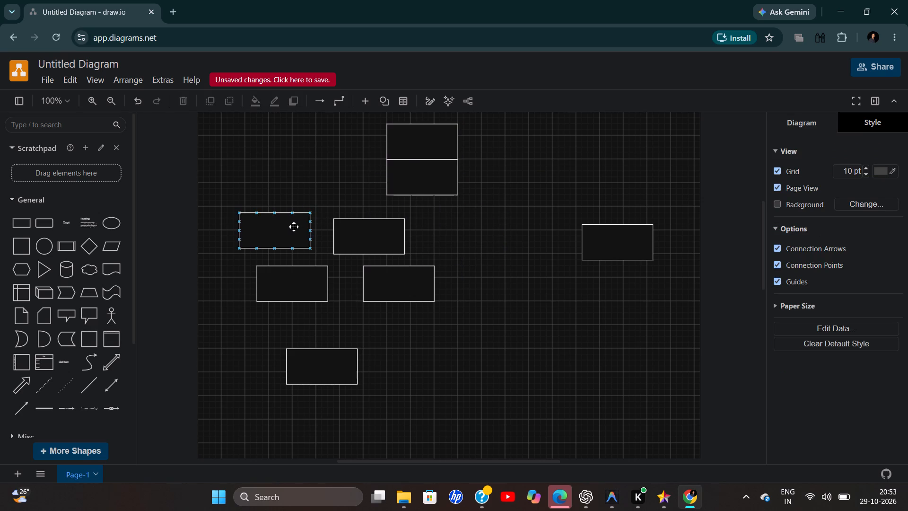
# Stack the middle second-row rectangle and the last third-row rectangle into a centred pair below the top box, at 320, 190 and 320, 250.
pyautogui.moveTo(371, 247); pyautogui.dragTo(420, 252)
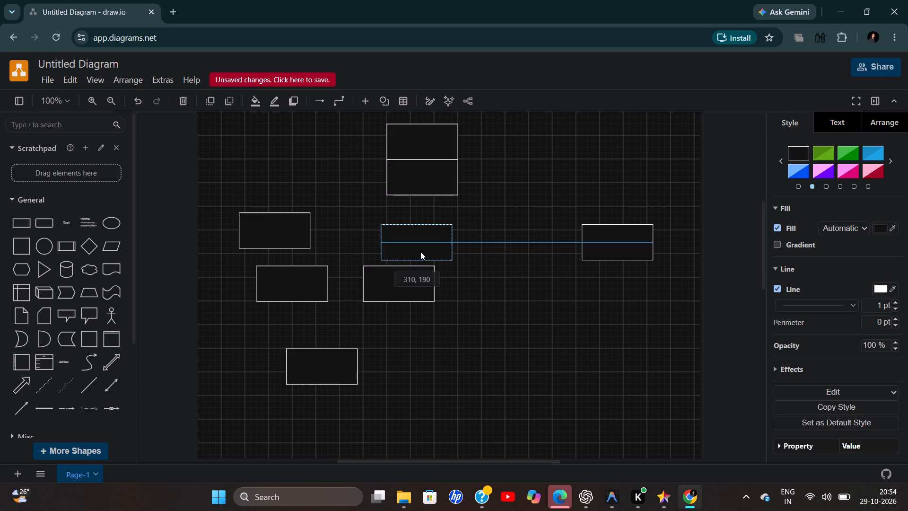
pyautogui.moveTo(420, 252); pyautogui.dragTo(424, 255)
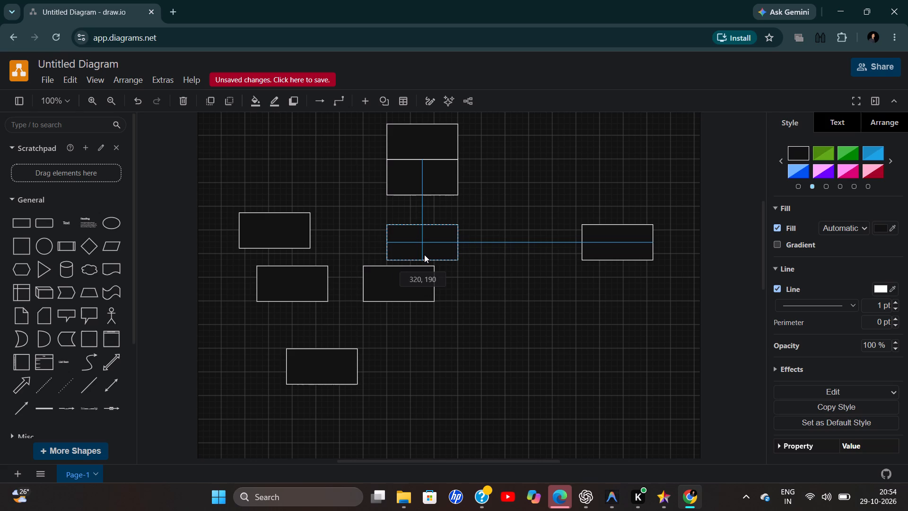
pyautogui.moveTo(424, 255); pyautogui.dragTo(424, 254)
pyautogui.moveTo(420, 282); pyautogui.dragTo(447, 274)
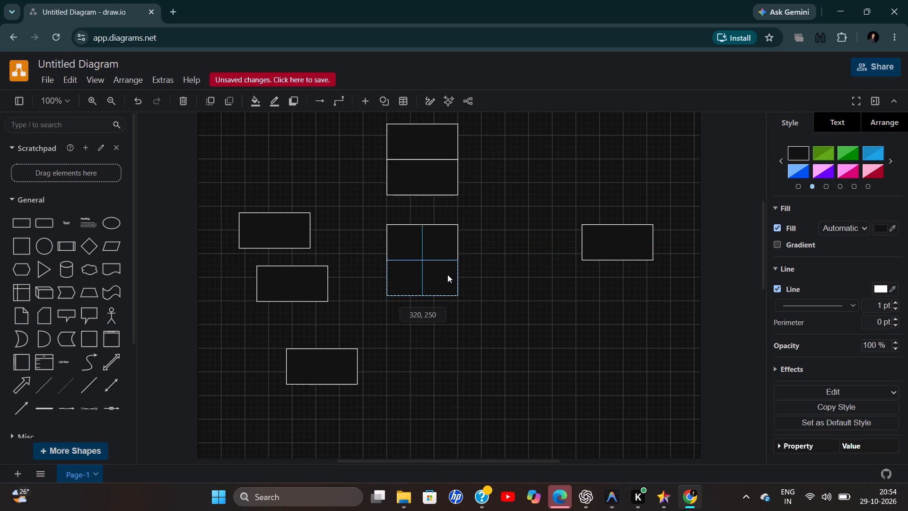
pyautogui.moveTo(447, 274); pyautogui.dragTo(444, 274)
# Form two stacked pairs in a bottom row, a left one around the lower-left rectangle and a right one at 510, 340.
pyautogui.moveTo(297, 288); pyautogui.dragTo(325, 335)
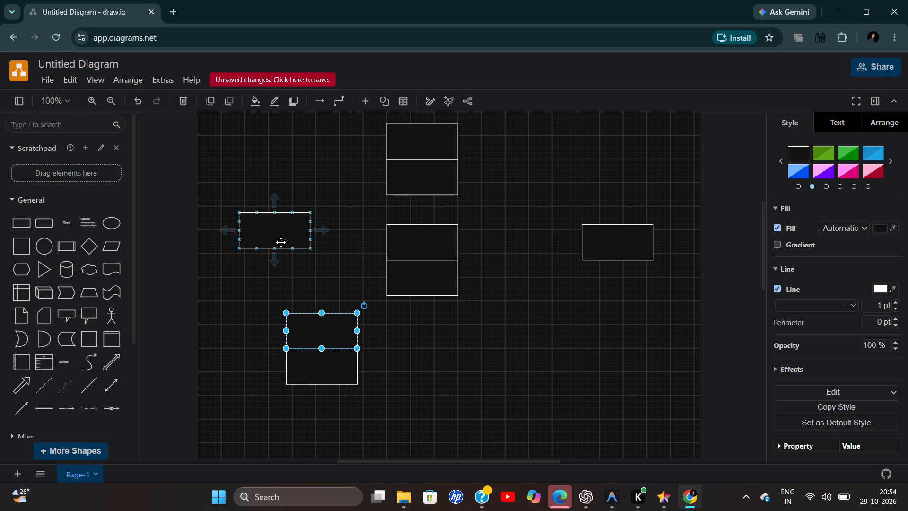
pyautogui.moveTo(281, 242); pyautogui.dragTo(511, 345)
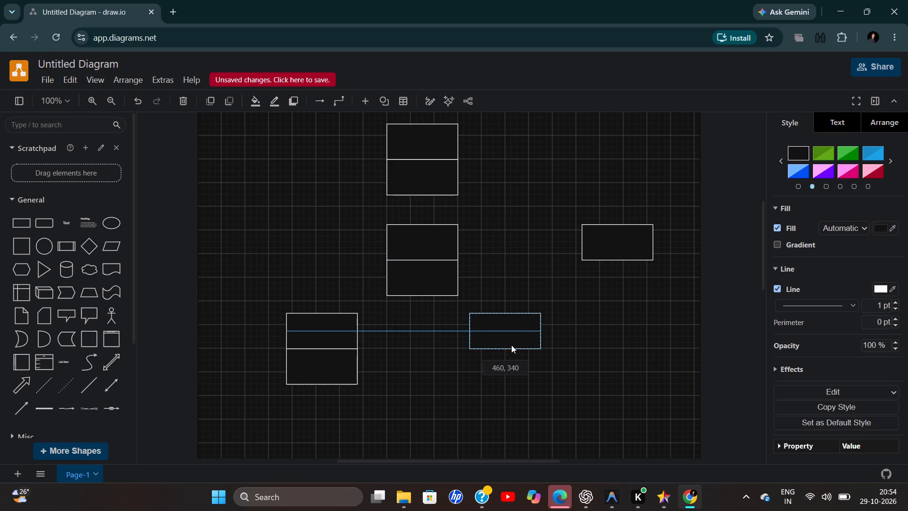
pyautogui.moveTo(511, 345); pyautogui.dragTo(572, 345)
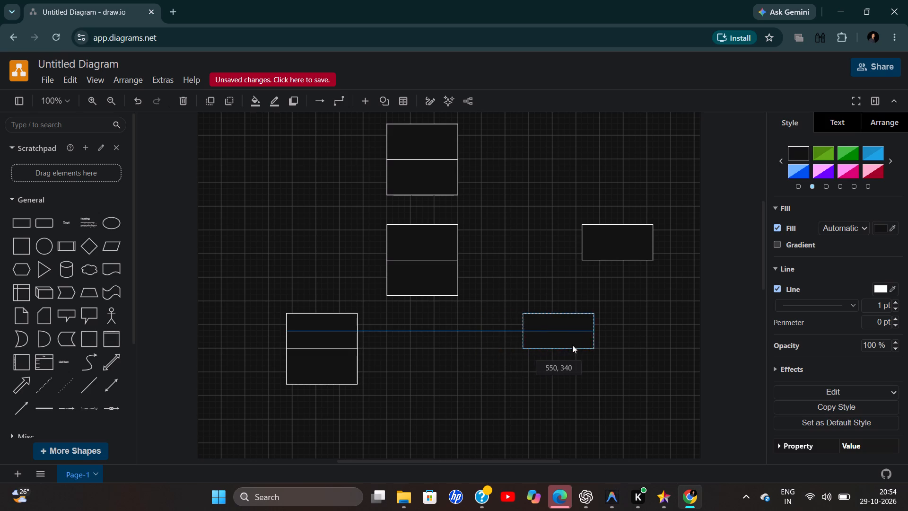
pyautogui.moveTo(572, 345); pyautogui.dragTo(539, 342)
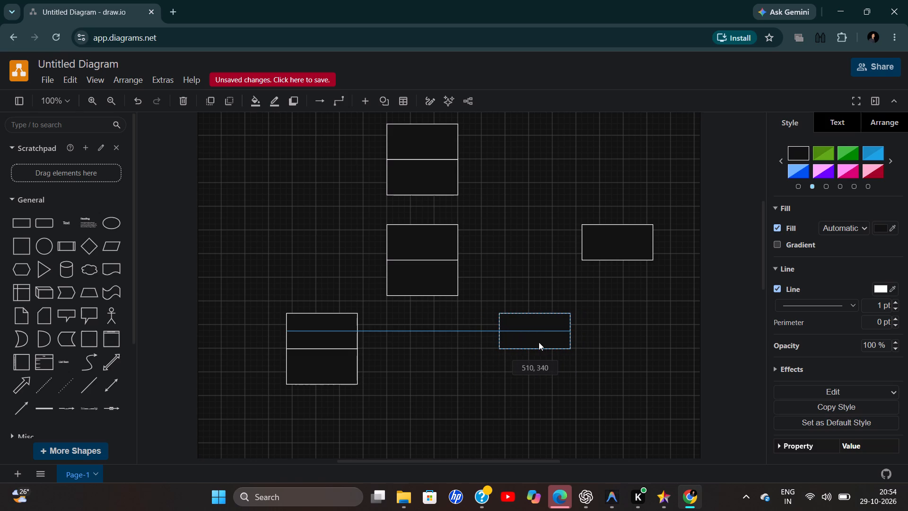
pyautogui.moveTo(539, 342); pyautogui.dragTo(538, 344)
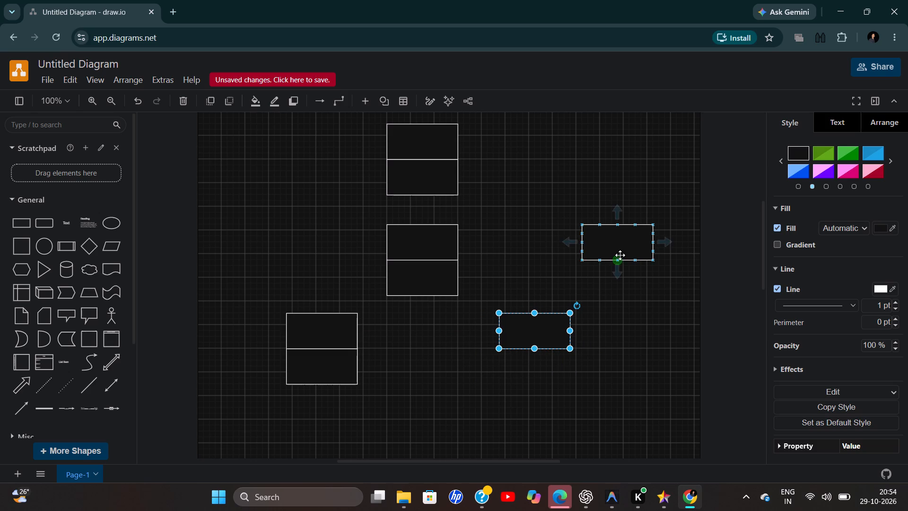
pyautogui.moveTo(620, 253); pyautogui.dragTo(538, 376)
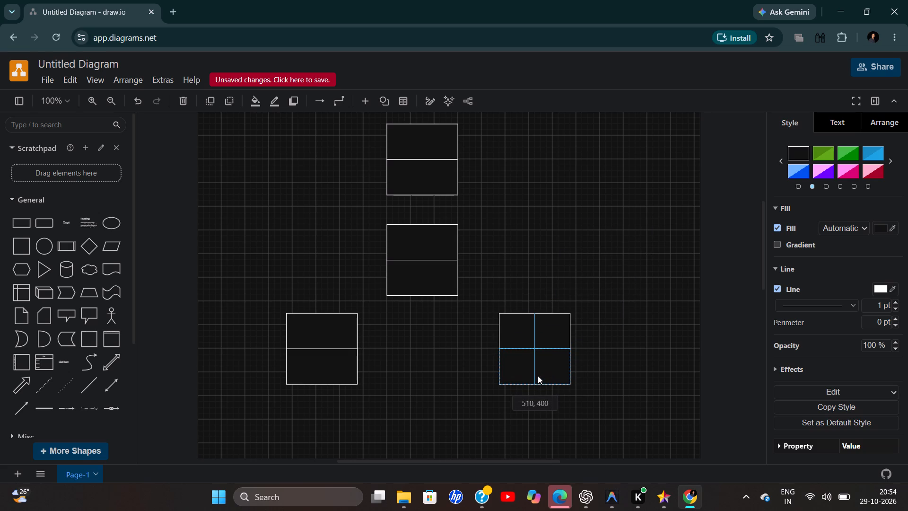
pyautogui.moveTo(538, 376); pyautogui.dragTo(538, 376)
pyautogui.click(632, 291)
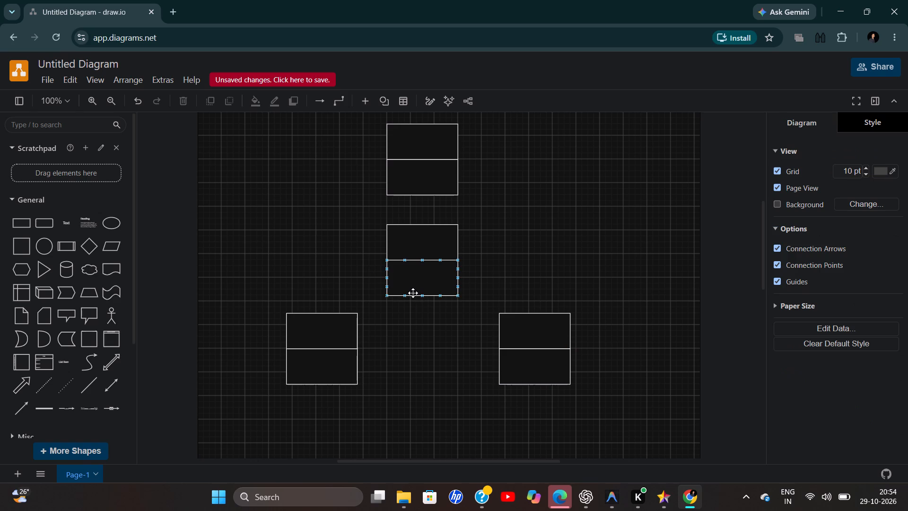
# Widen both rectangles of the bottom-left pair by extending their left edges outward to the same width.
pyautogui.click(328, 338)
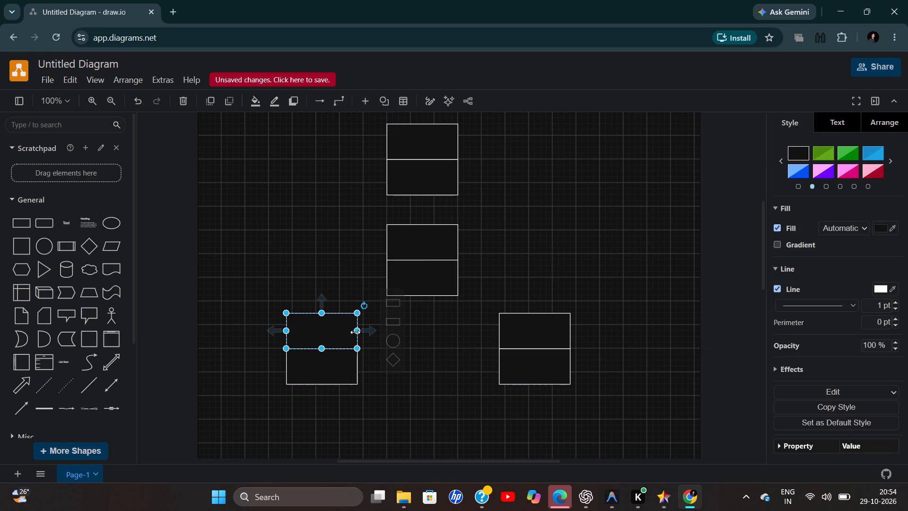
pyautogui.moveTo(284, 330); pyautogui.dragTo(237, 329)
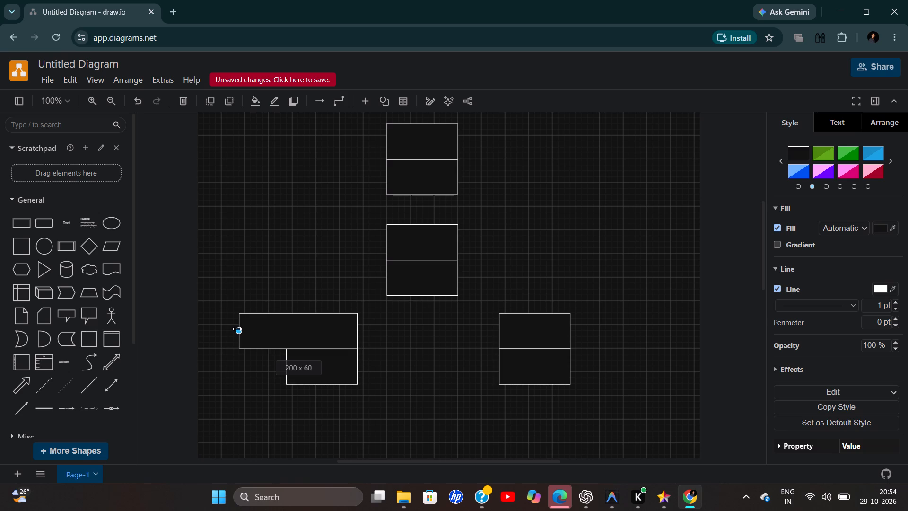
pyautogui.moveTo(237, 329); pyautogui.dragTo(271, 334)
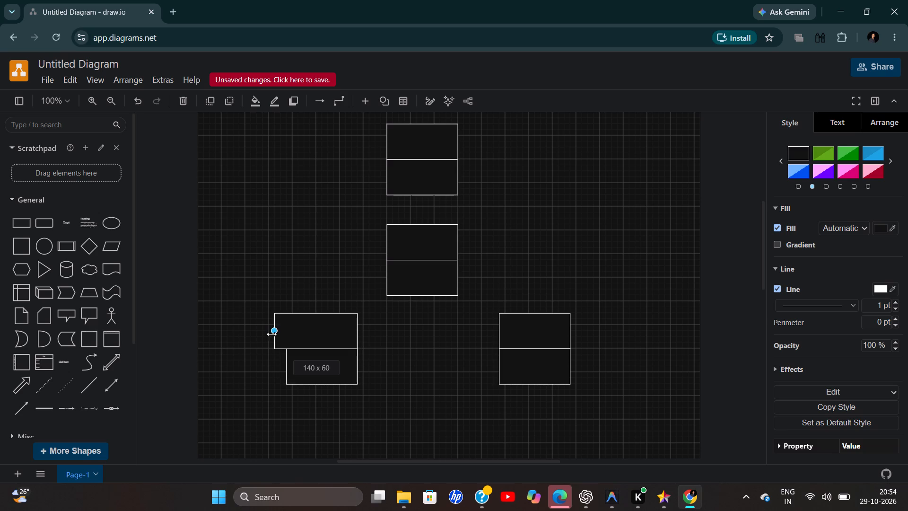
pyautogui.moveTo(271, 334); pyautogui.dragTo(256, 333)
pyautogui.moveTo(256, 333); pyautogui.dragTo(253, 333)
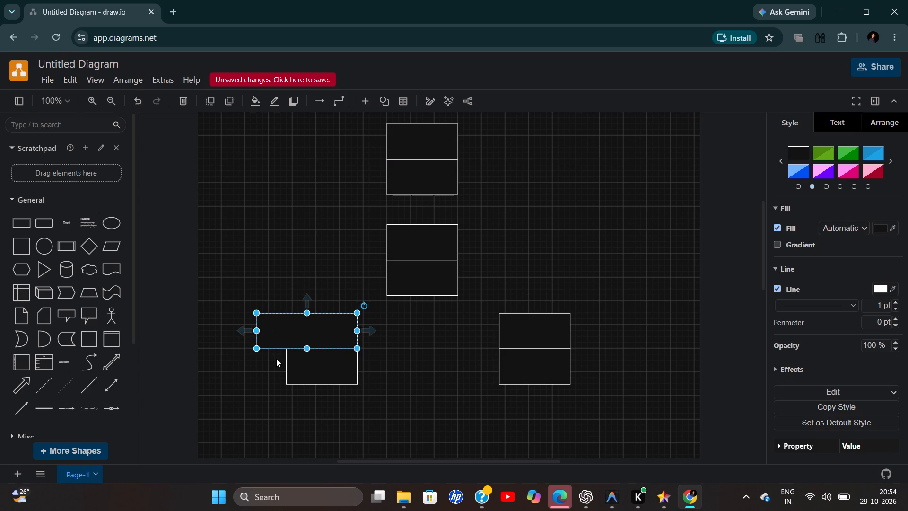
pyautogui.click(286, 365)
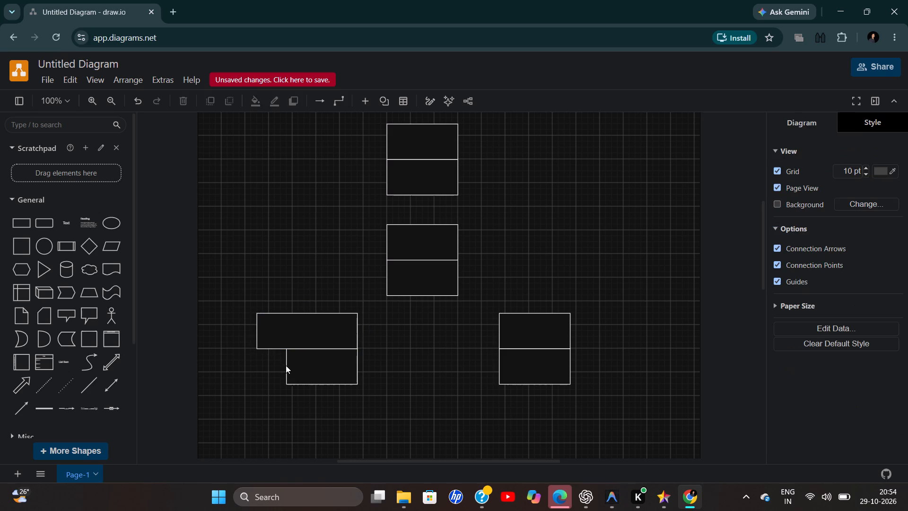
pyautogui.click(286, 366)
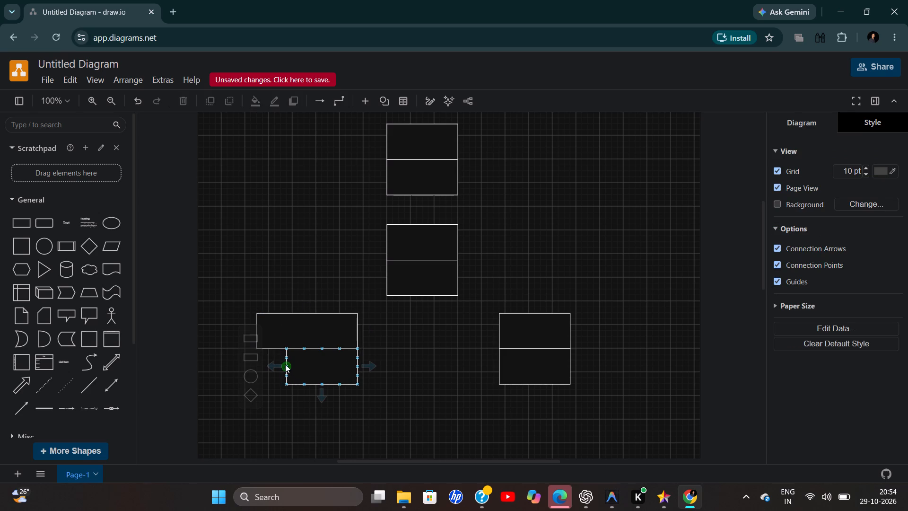
pyautogui.click(285, 364)
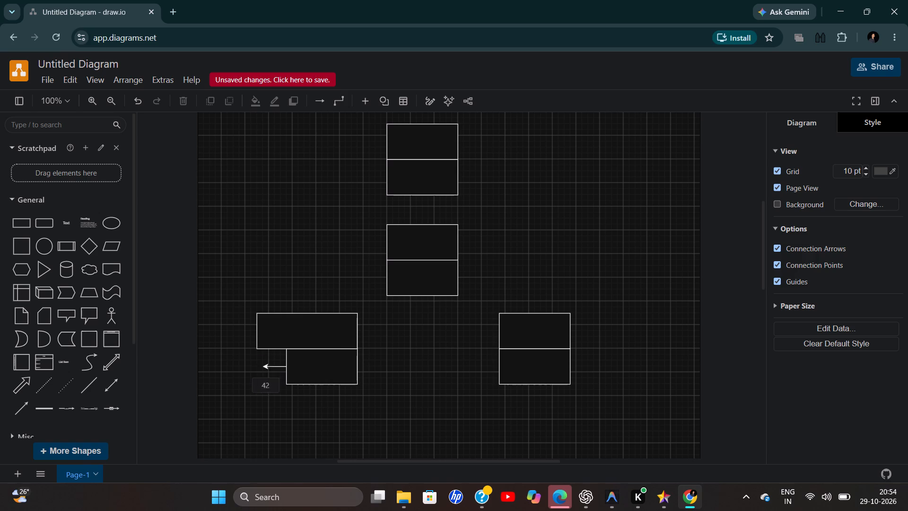
pyautogui.click(287, 366)
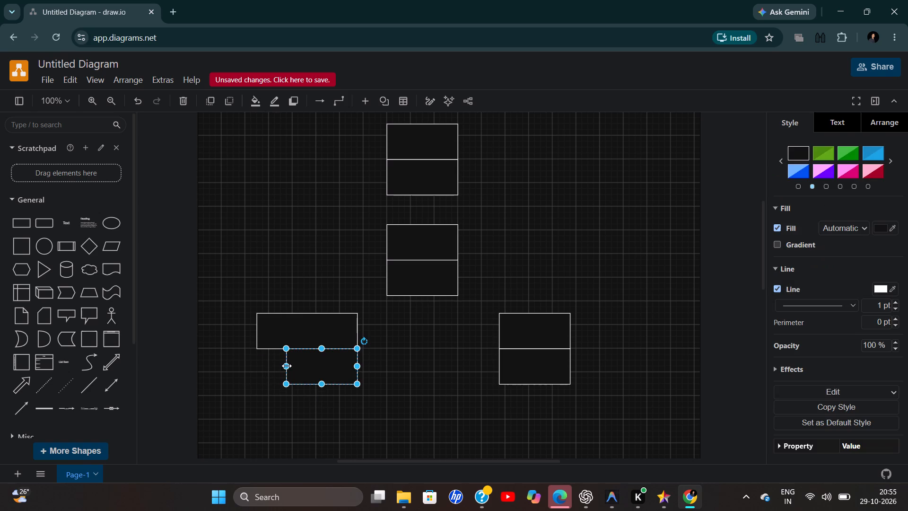
pyautogui.moveTo(287, 366); pyautogui.dragTo(257, 362)
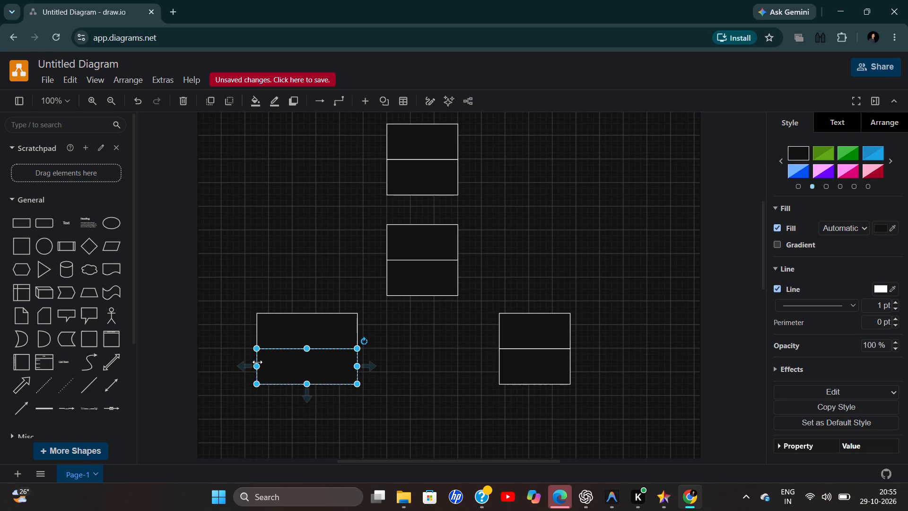
pyautogui.click(279, 398)
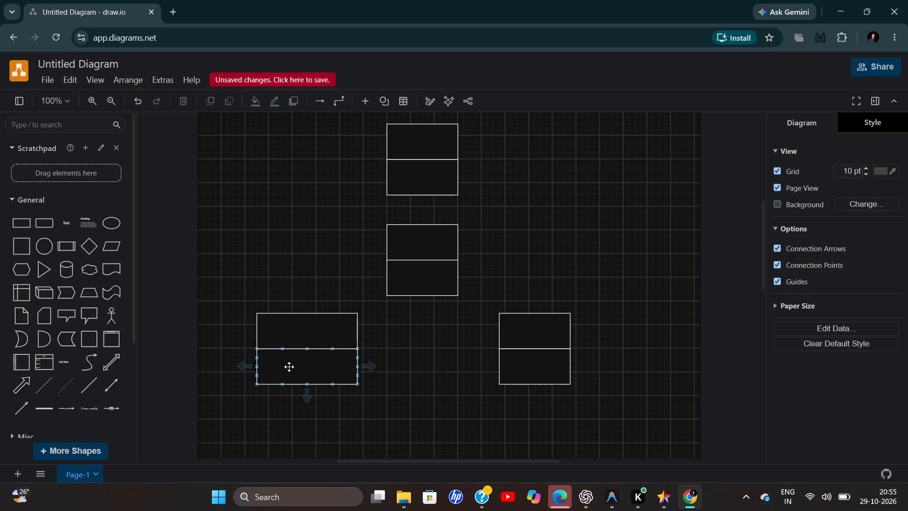
# Widen both rectangles of the bottom-right pair to 210 x 60 by extending their right edges outward.
pyautogui.click(517, 335)
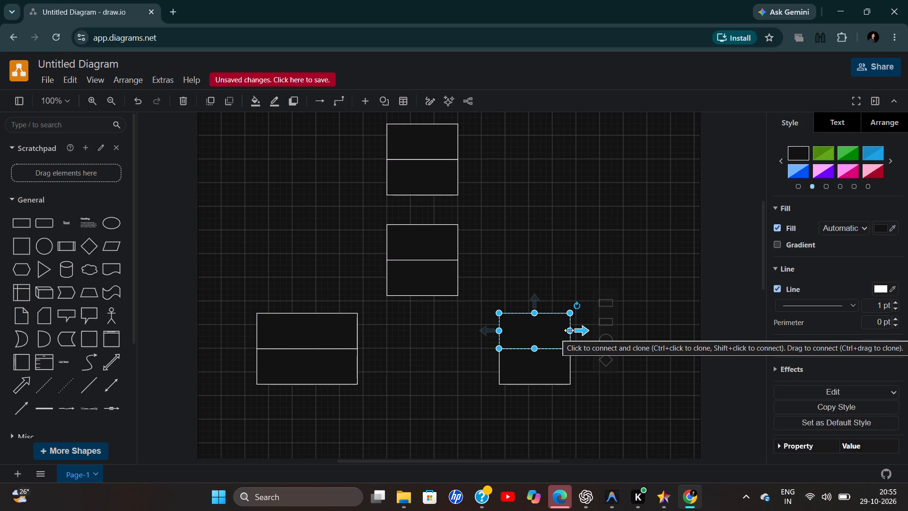
pyautogui.moveTo(569, 330); pyautogui.dragTo(614, 332)
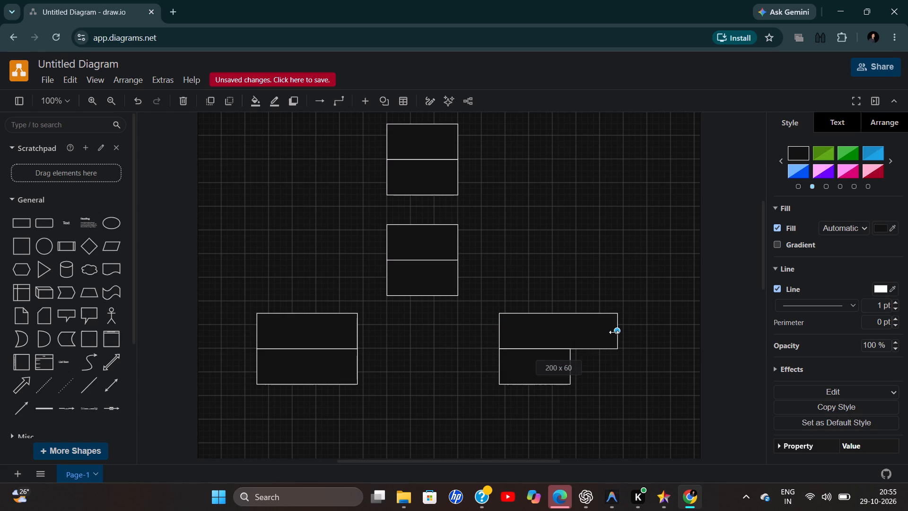
pyautogui.moveTo(614, 332); pyautogui.dragTo(622, 334)
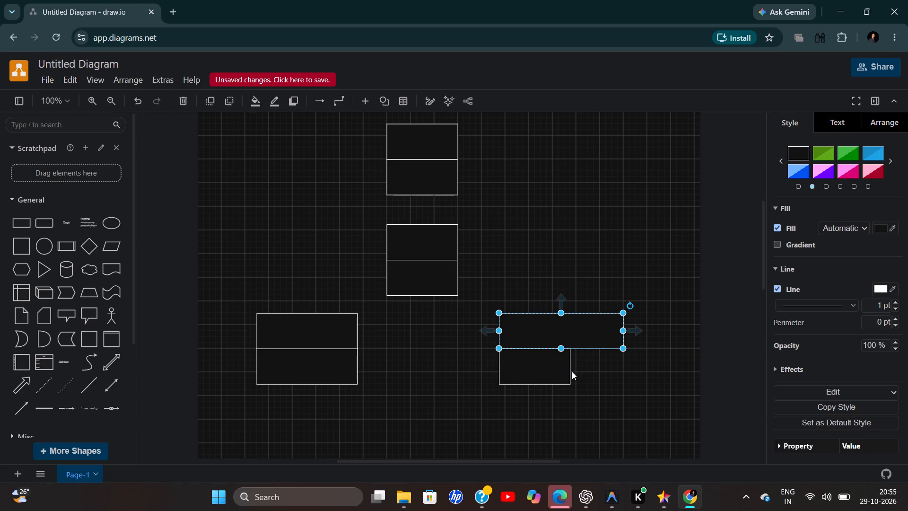
pyautogui.click(571, 371)
pyautogui.click(564, 371)
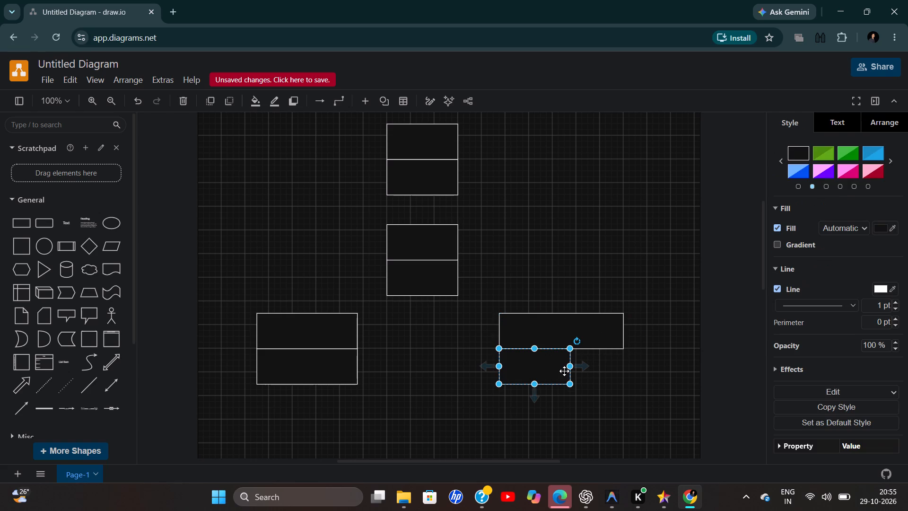
pyautogui.moveTo(572, 367); pyautogui.dragTo(626, 369)
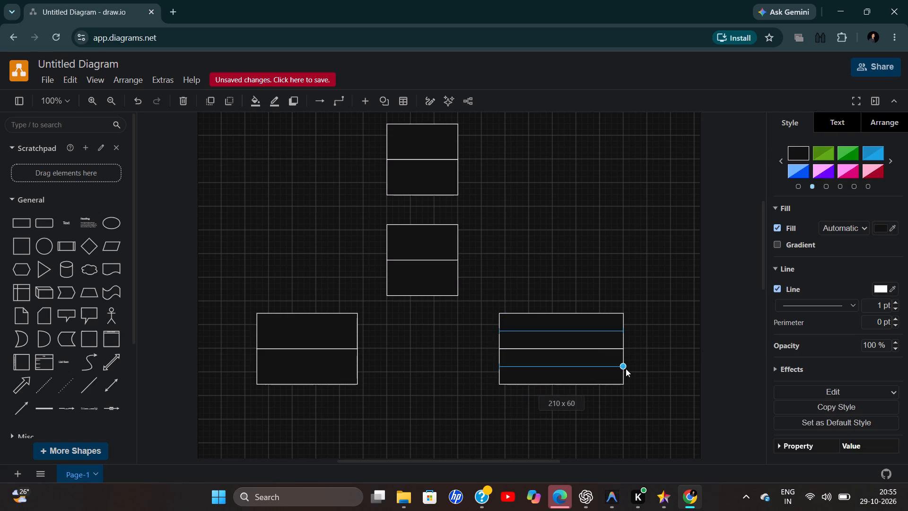
pyautogui.moveTo(626, 369); pyautogui.dragTo(626, 369)
pyautogui.click(432, 390)
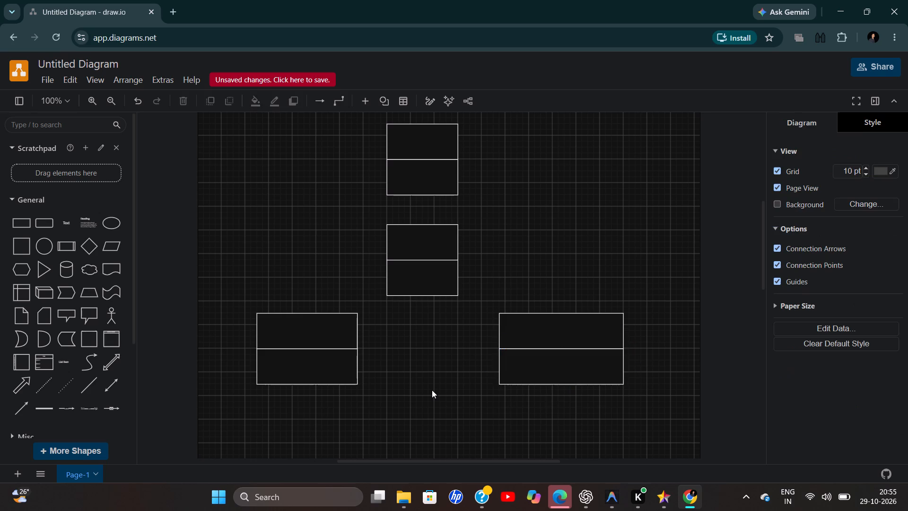
# Widen both rectangles of the lower-left pair by extending their left edges outward to match the lower-right pair's width.
pyautogui.scroll(-2, 432, 390)
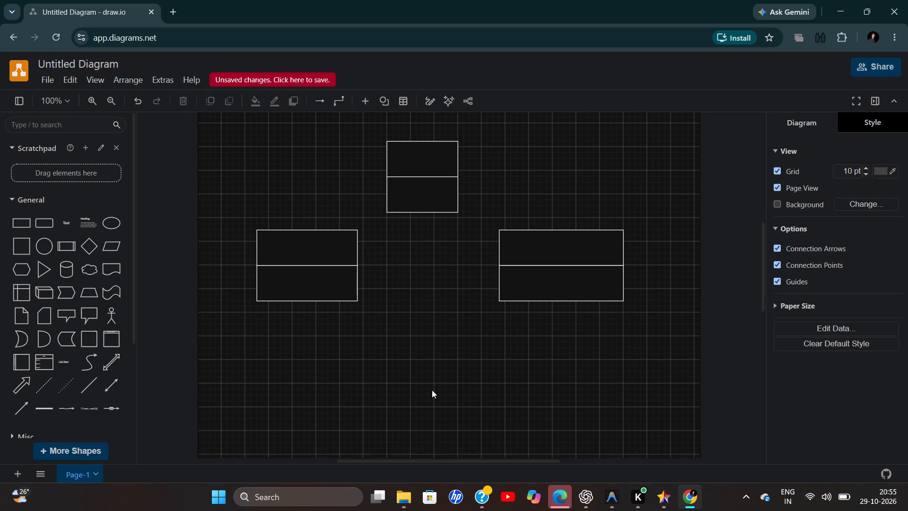
pyautogui.scroll(-1, 432, 390)
pyautogui.click(297, 257)
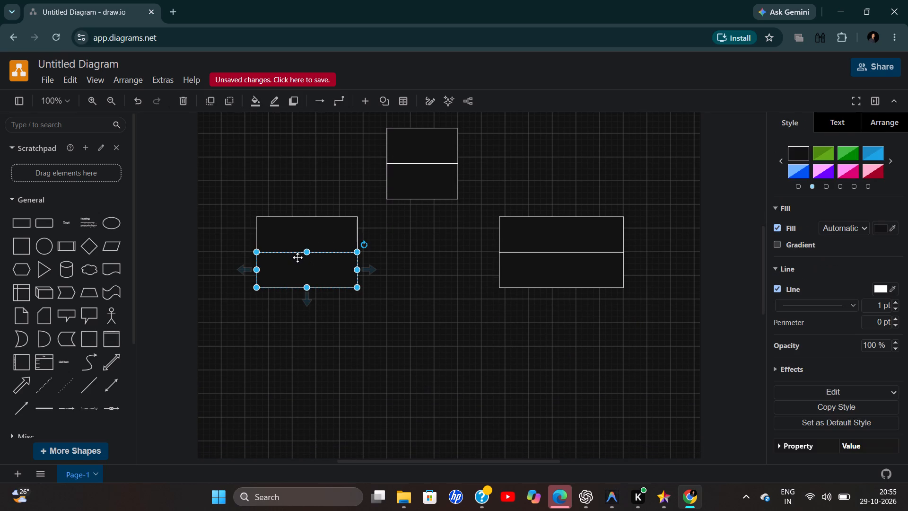
pyautogui.moveTo(258, 268); pyautogui.dragTo(236, 268)
pyautogui.click(256, 241)
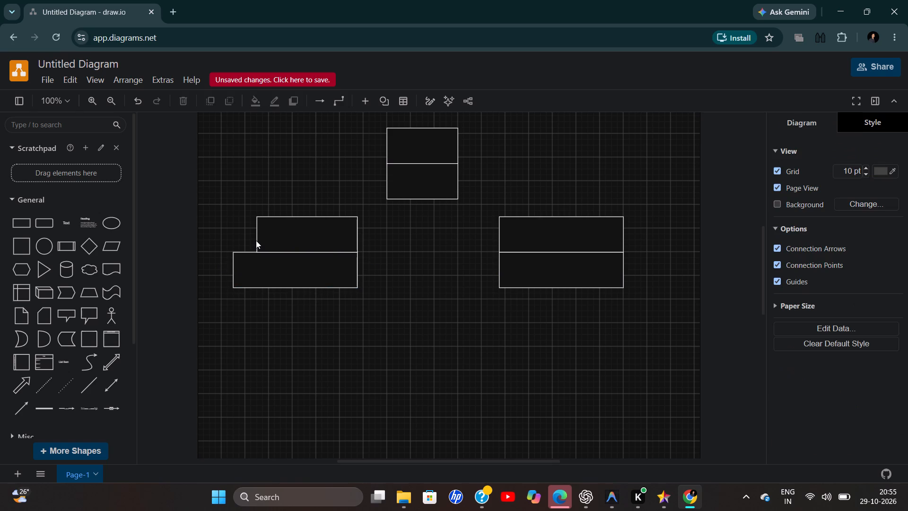
pyautogui.click(256, 240)
pyautogui.click(261, 240)
pyautogui.moveTo(256, 233); pyautogui.dragTo(233, 233)
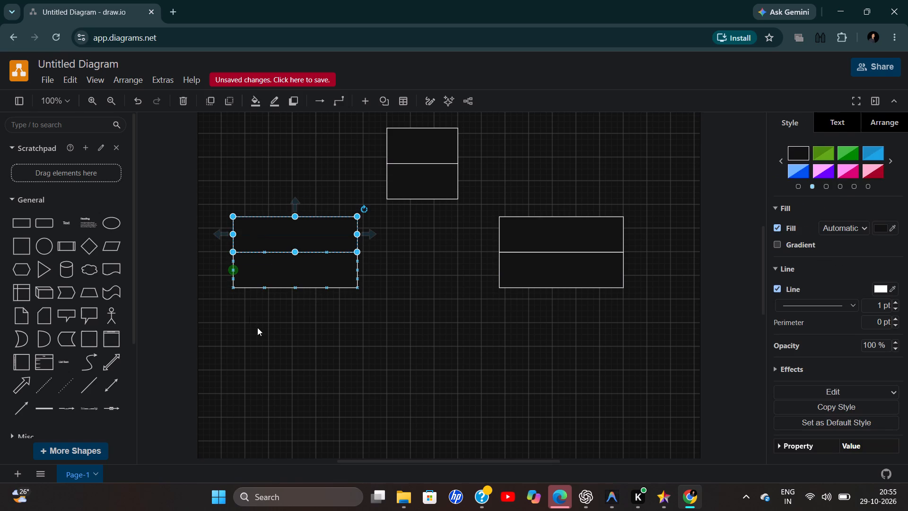
pyautogui.click(257, 328)
pyautogui.doubleClick(289, 232)
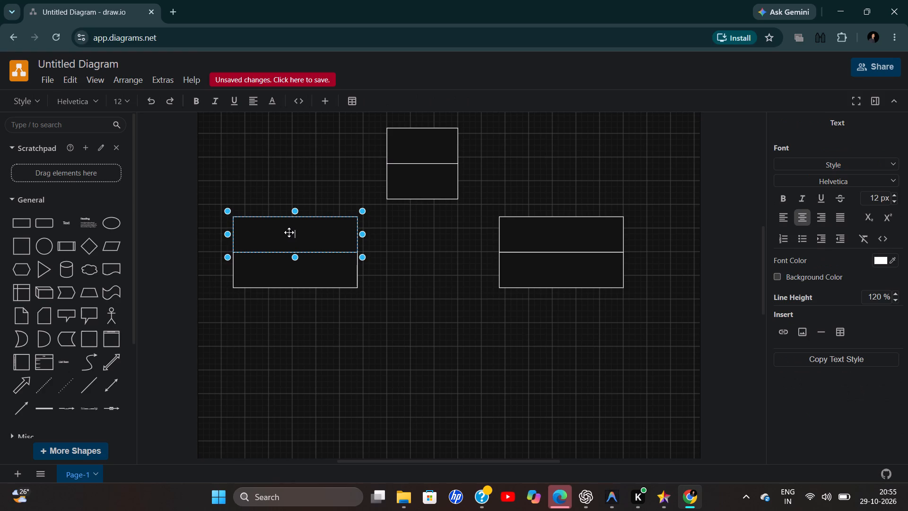
pyautogui.click(365, 300)
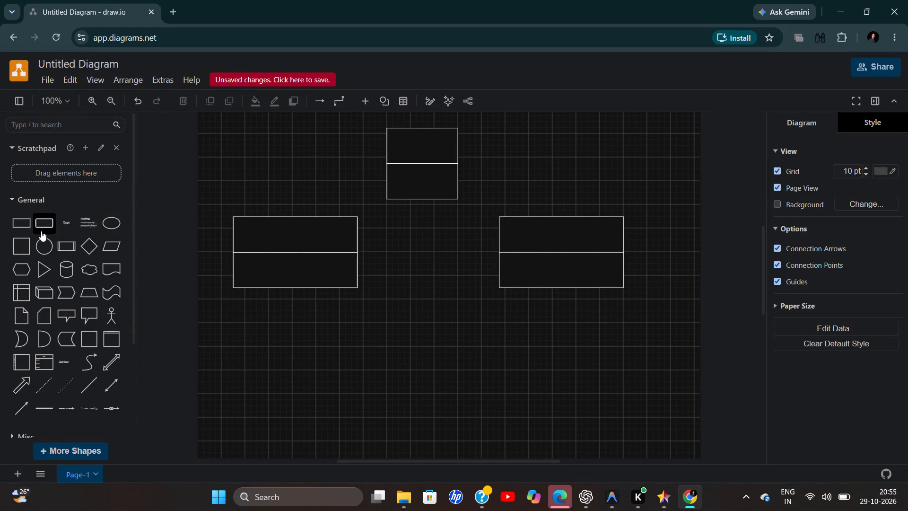
# Add a rectangle below the left pair at 60, 470 and extend its bottom edge to make it 120 x 90.
pyautogui.click(23, 223)
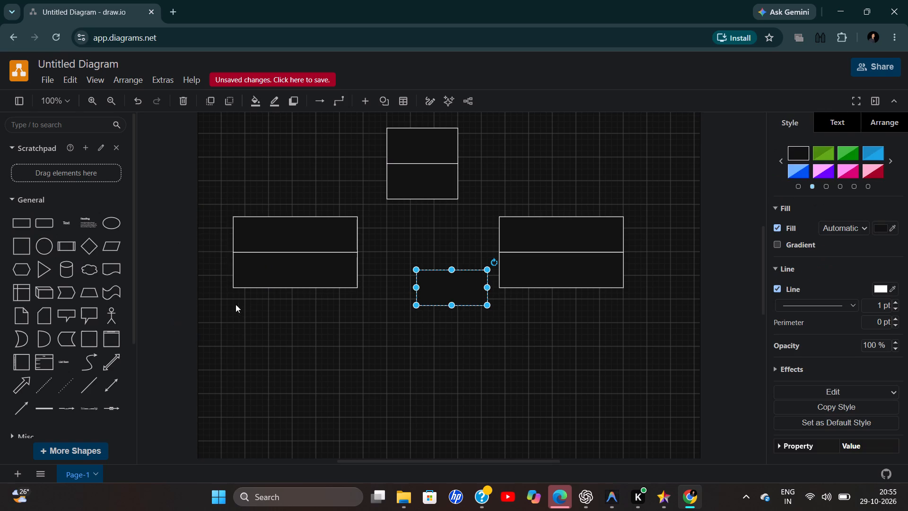
pyautogui.moveTo(427, 282); pyautogui.dragTo(237, 306)
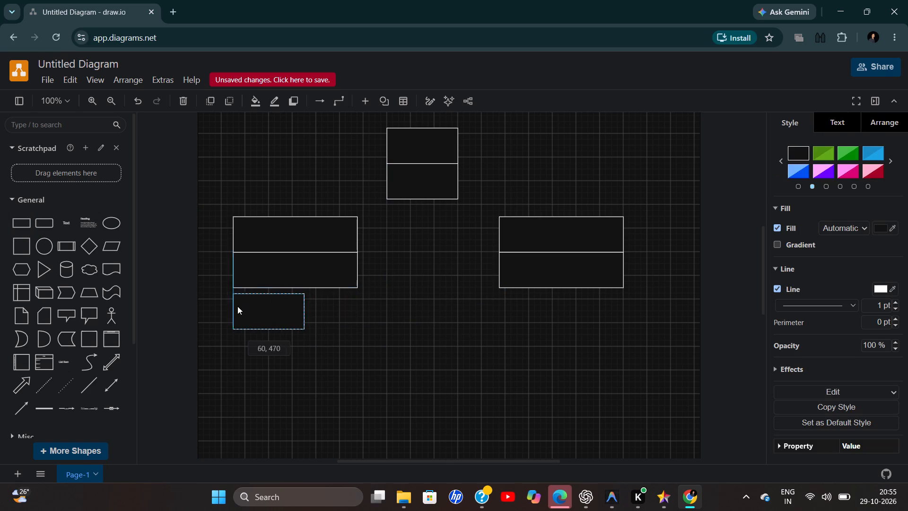
pyautogui.moveTo(237, 306); pyautogui.dragTo(243, 303)
pyautogui.moveTo(243, 303); pyautogui.dragTo(243, 305)
pyautogui.moveTo(267, 331); pyautogui.dragTo(267, 350)
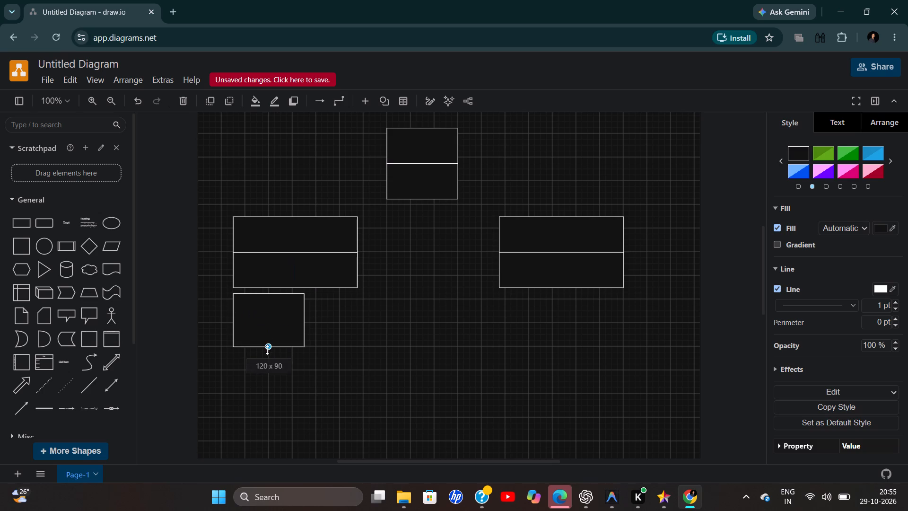
pyautogui.moveTo(267, 350); pyautogui.dragTo(272, 349)
pyautogui.moveTo(272, 349); pyautogui.dragTo(273, 348)
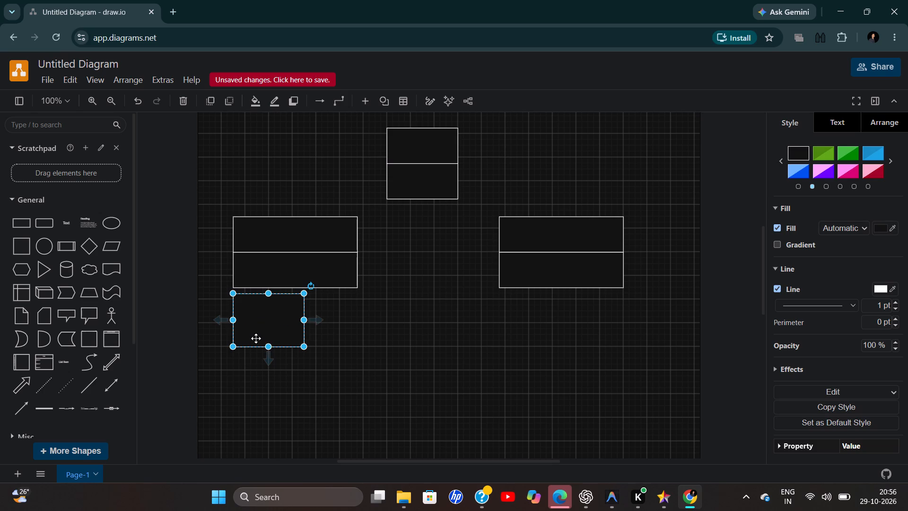
# Duplicate the new 120 x 90 rectangle and stack the copy directly beneath it, aligned to the same left edge.
pyautogui.hotkey('ctrl', 'c')
pyautogui.hotkey('ctrl', 'v')
pyautogui.moveTo(285, 353); pyautogui.dragTo(271, 362)
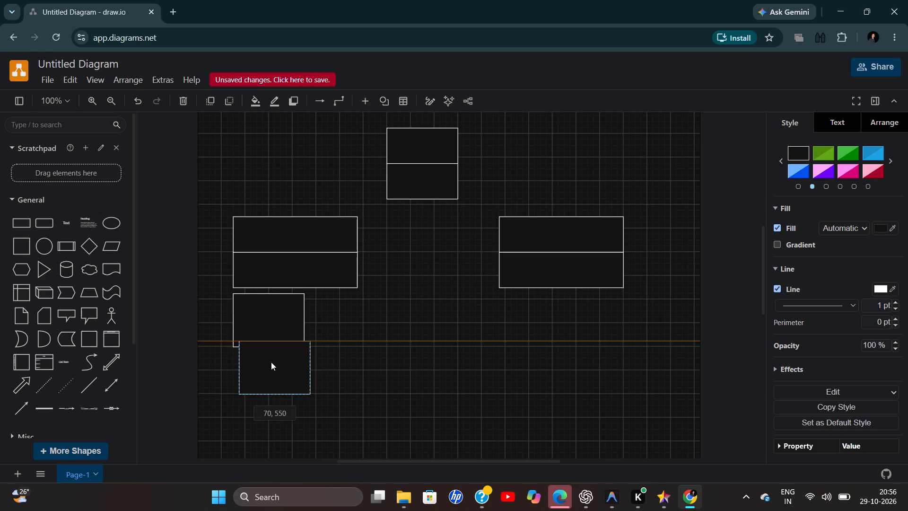
pyautogui.moveTo(271, 362); pyautogui.dragTo(268, 362)
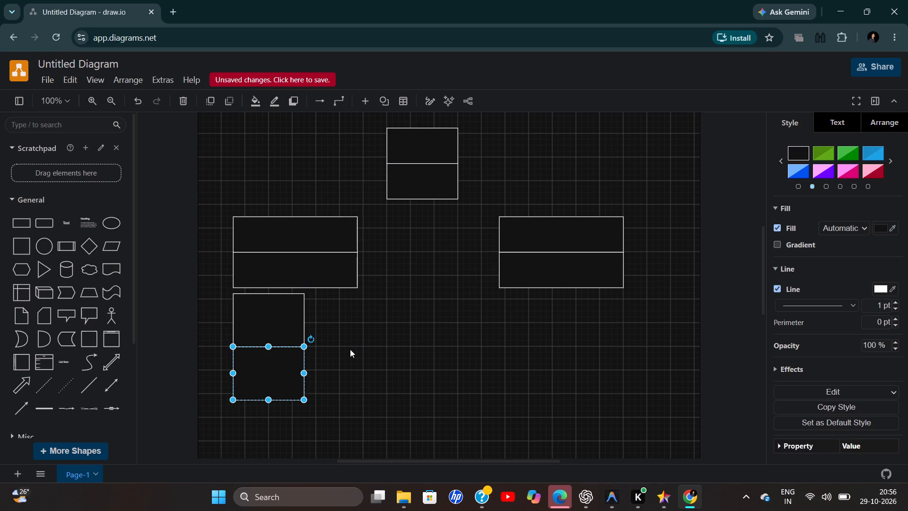
# Place another copy of the 120 x 90 rectangle beside the upper one, level with it and separated by a small gap.
pyautogui.hotkey('ctrl', 'v')
pyautogui.moveTo(374, 361); pyautogui.dragTo(362, 346)
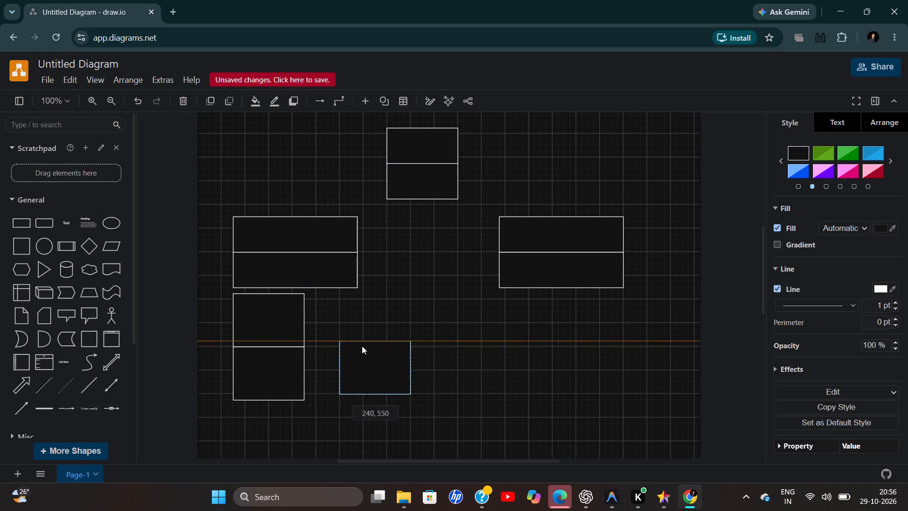
pyautogui.moveTo(362, 346); pyautogui.dragTo(335, 310)
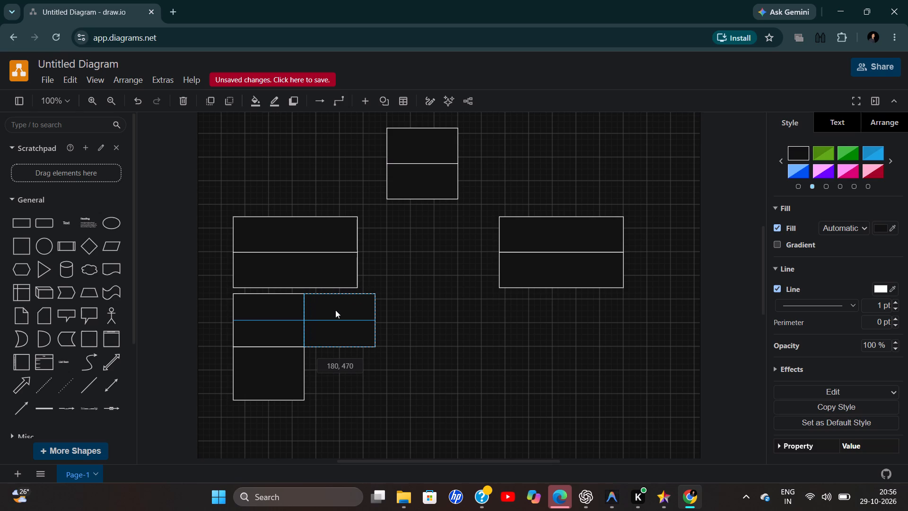
pyautogui.moveTo(335, 310); pyautogui.dragTo(337, 310)
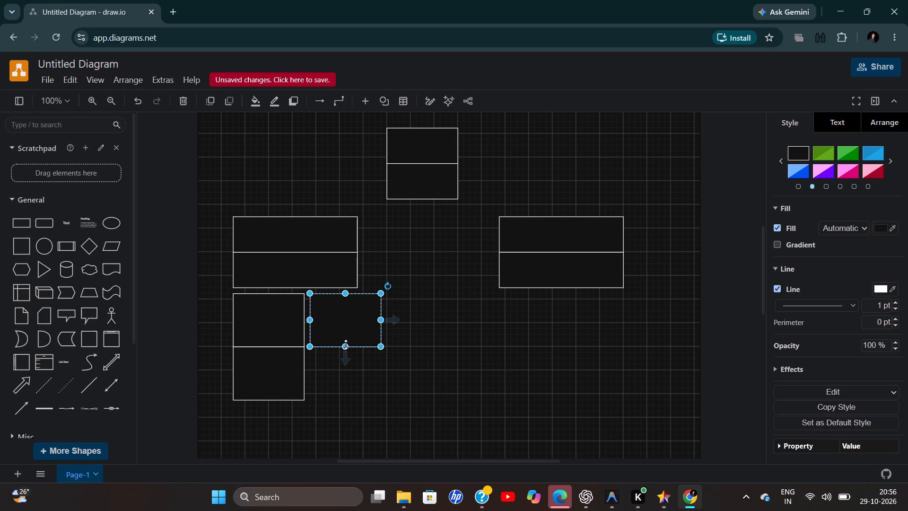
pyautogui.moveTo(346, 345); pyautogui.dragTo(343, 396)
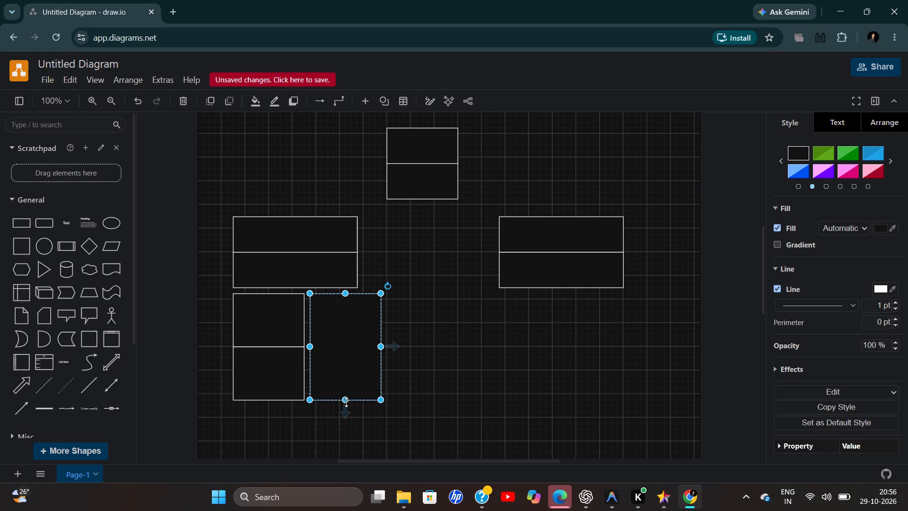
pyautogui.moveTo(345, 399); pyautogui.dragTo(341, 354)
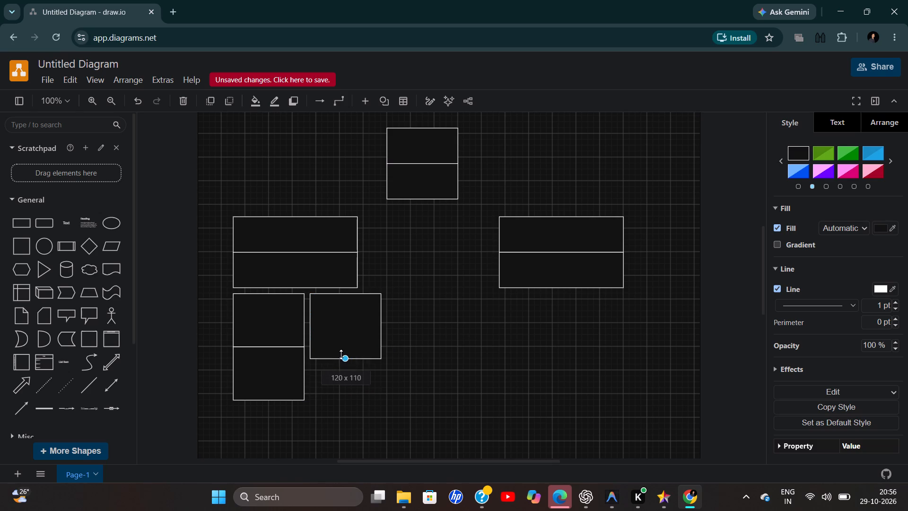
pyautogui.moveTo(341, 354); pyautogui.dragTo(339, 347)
# Paste another copy at 190, 560 to complete the second stacked pair beneath the wide left box.
pyautogui.hotkey('ctrl', 'v')
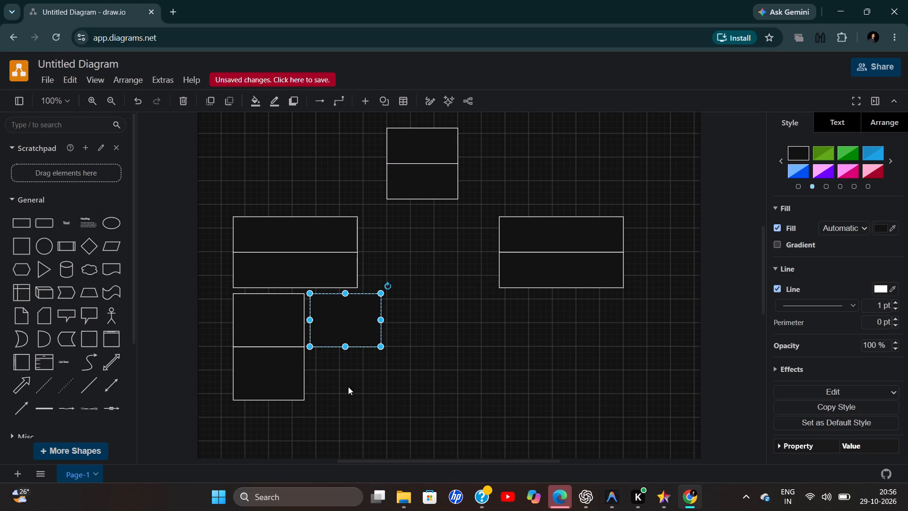
pyautogui.moveTo(374, 398); pyautogui.dragTo(339, 362)
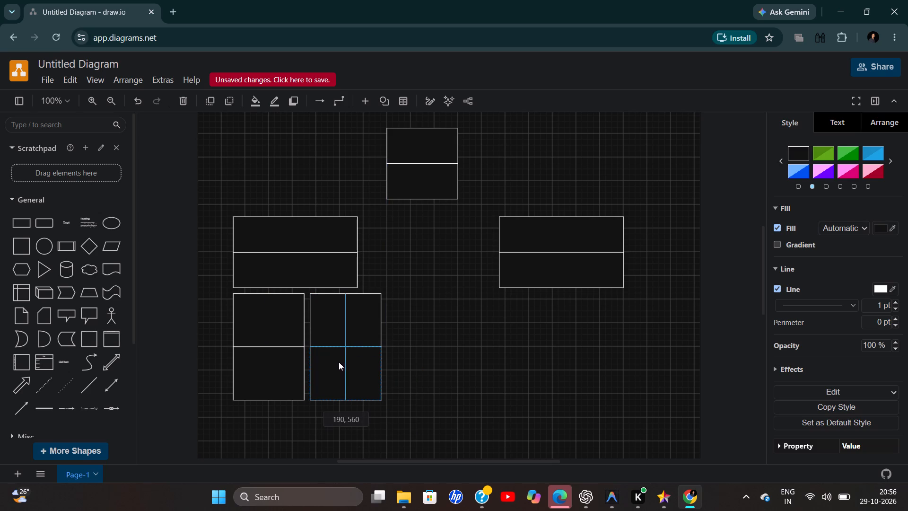
pyautogui.moveTo(339, 362); pyautogui.dragTo(336, 361)
pyautogui.click(453, 358)
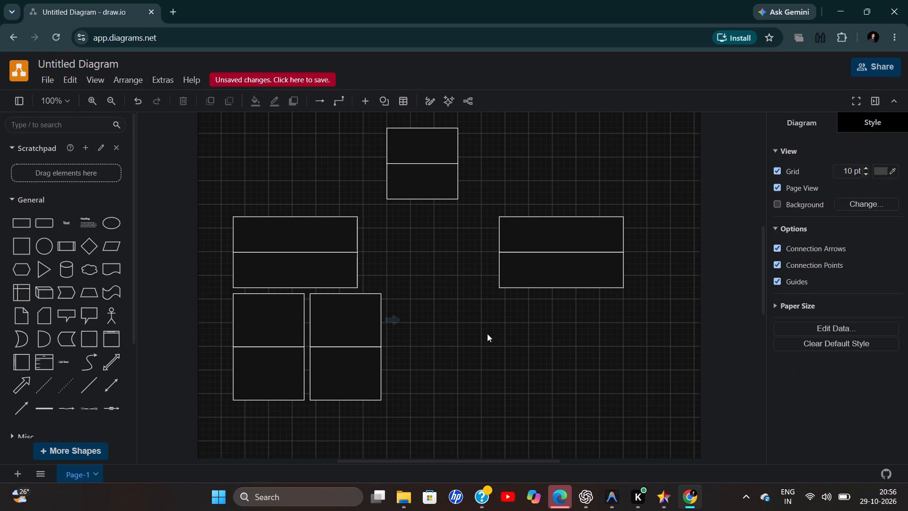
# Paste two more copies stacked beneath the wide right box, the upper one at 510, 470 and the other directly under it.
pyautogui.hotkey('ctrl', 'v')
pyautogui.moveTo(542, 339); pyautogui.dragTo(529, 305)
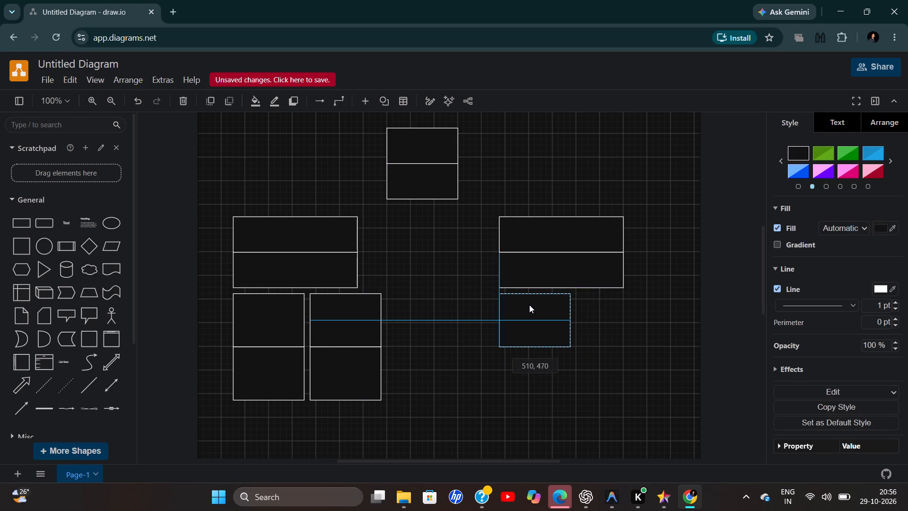
pyautogui.moveTo(529, 305); pyautogui.dragTo(529, 304)
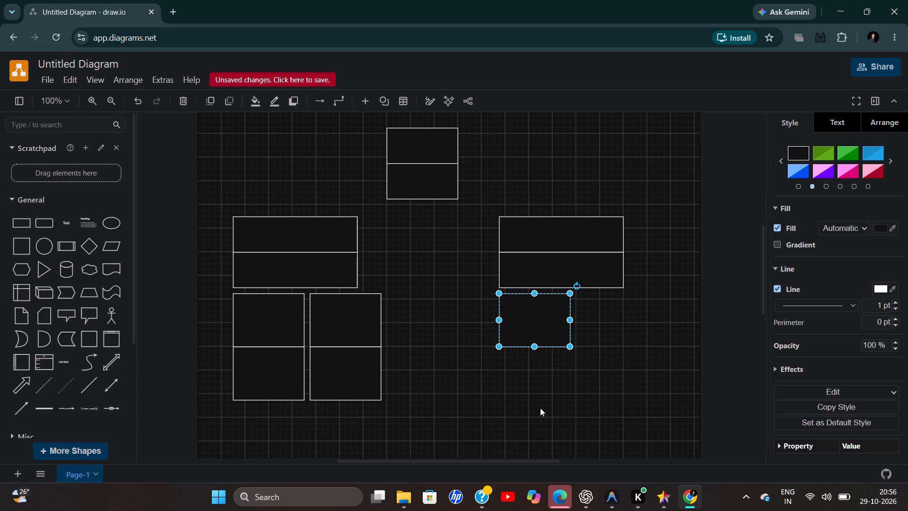
pyautogui.hotkey('ctrl', 'v')
pyautogui.moveTo(562, 414); pyautogui.dragTo(541, 360)
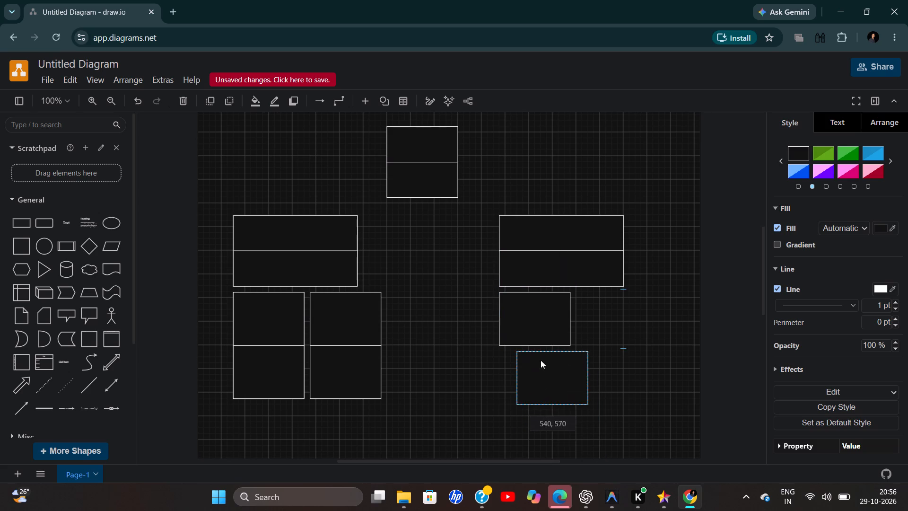
pyautogui.moveTo(541, 360); pyautogui.dragTo(527, 355)
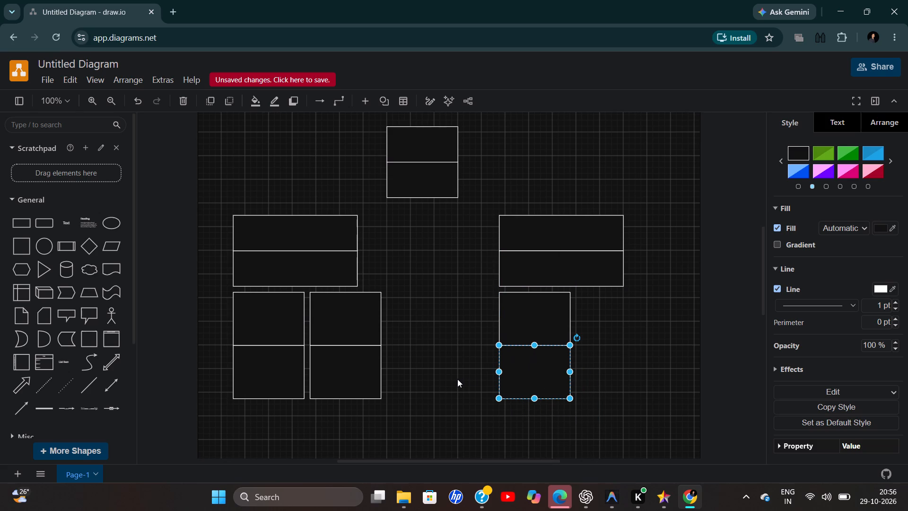
# Paste another copy to the right of the upper rectangle under the wide right box, level with it and slightly spaced.
pyautogui.hotkey('ctrl', 'v')
pyautogui.moveTo(474, 395); pyautogui.dragTo(533, 359)
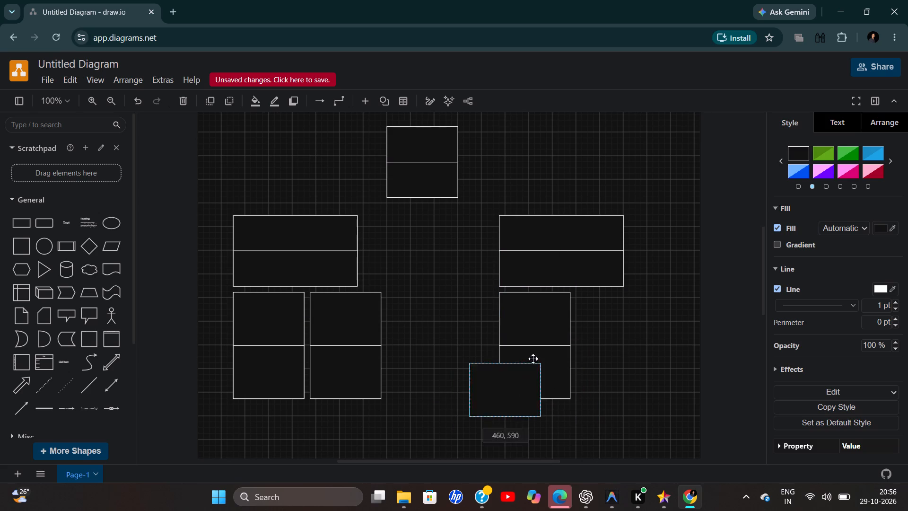
pyautogui.moveTo(533, 359); pyautogui.dragTo(595, 313)
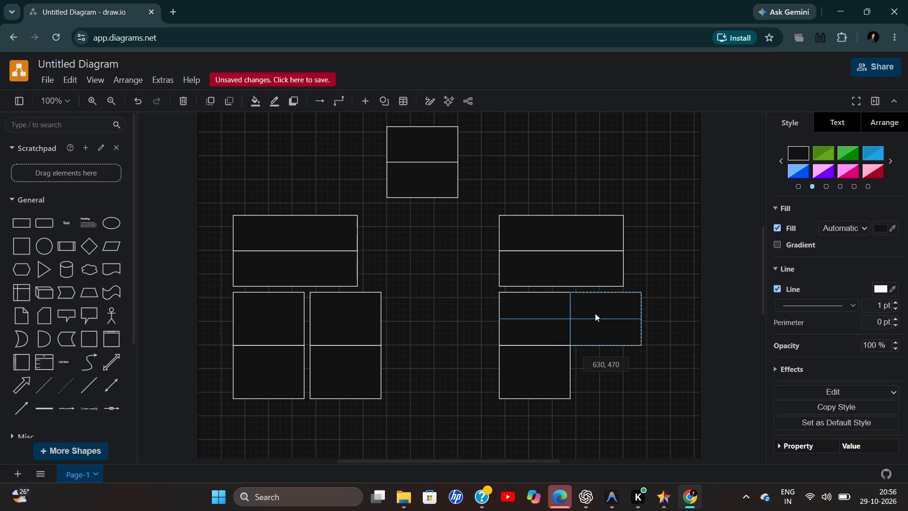
pyautogui.moveTo(595, 313); pyautogui.dragTo(598, 315)
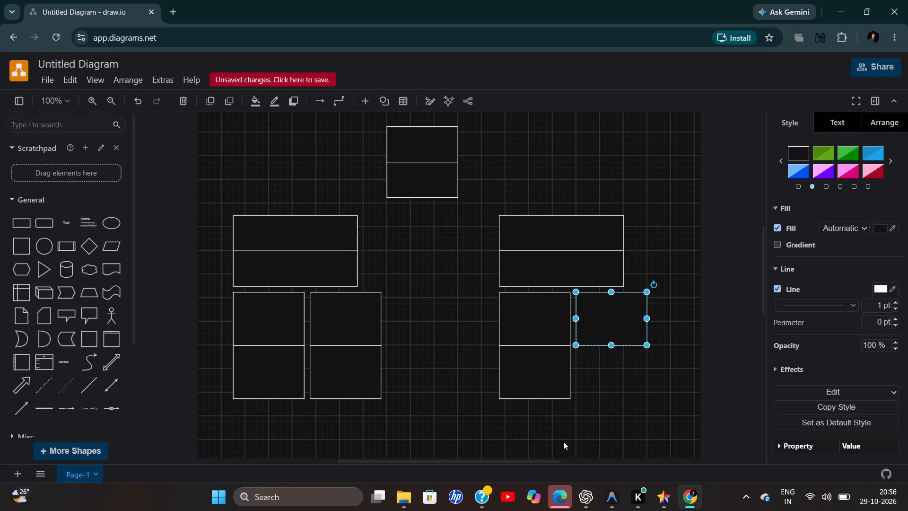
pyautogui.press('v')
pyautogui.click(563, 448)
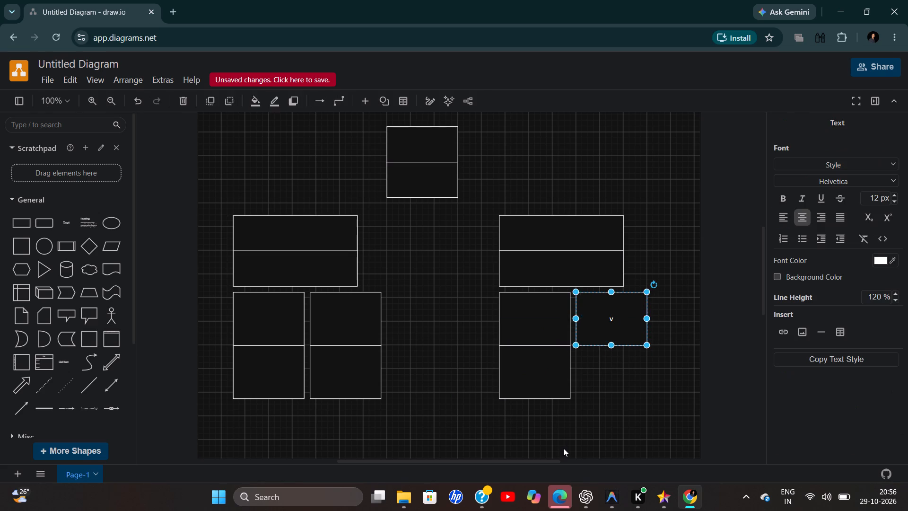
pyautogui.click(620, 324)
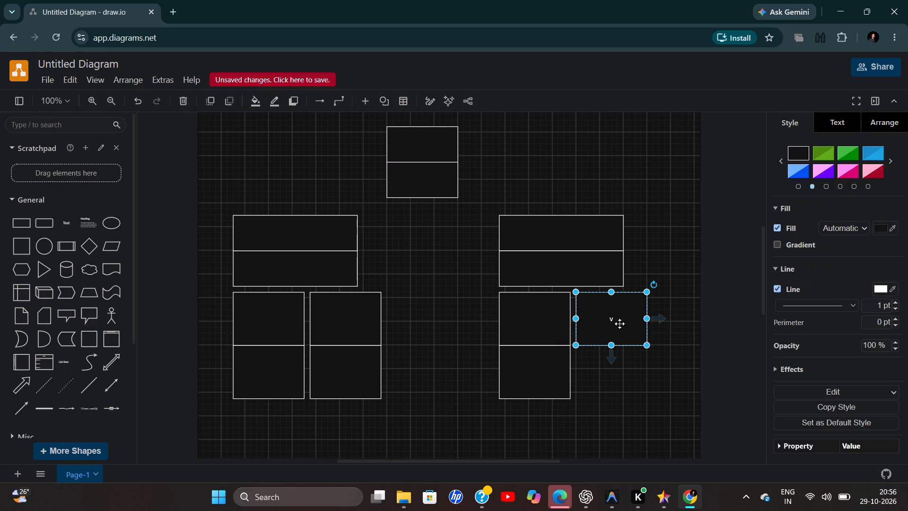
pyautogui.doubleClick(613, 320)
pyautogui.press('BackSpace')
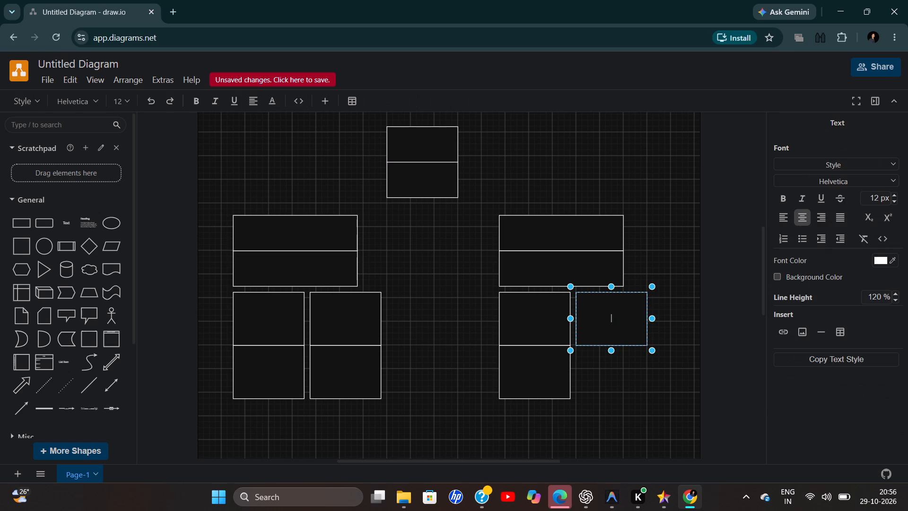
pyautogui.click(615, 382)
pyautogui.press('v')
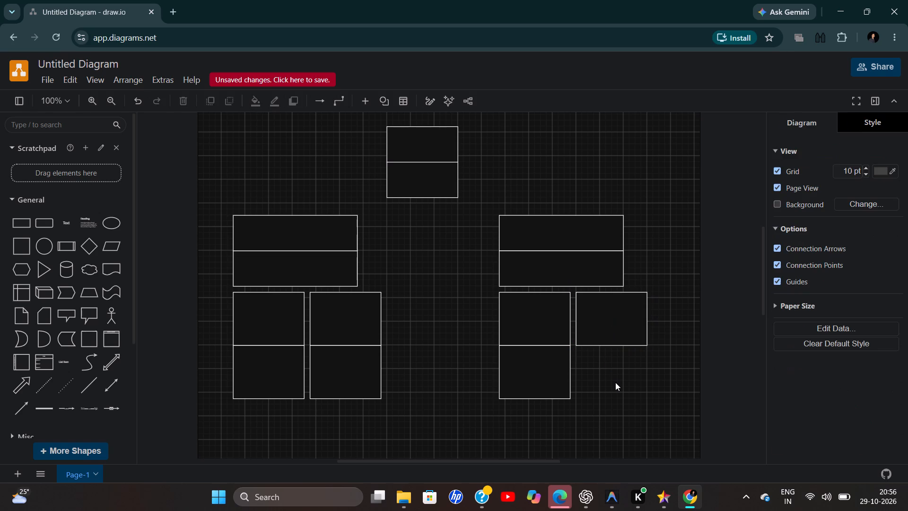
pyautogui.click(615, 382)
# Paste another copy directly beneath the outer upper rectangle under the wide right box, aligned with it, completing the fourth stacked pair.
pyautogui.hotkey('ctrl', 'v')
pyautogui.moveTo(643, 404); pyautogui.dragTo(611, 370)
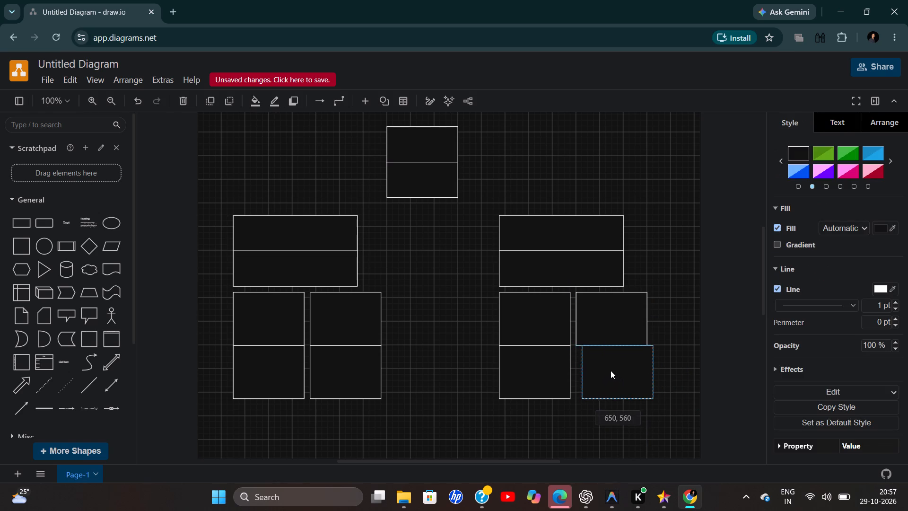
pyautogui.moveTo(611, 370); pyautogui.dragTo(607, 368)
pyautogui.click(439, 359)
# Label the topmost box "university" in its upper compartment and "-name" in its lower compartment.
pyautogui.scroll(1, 439, 359)
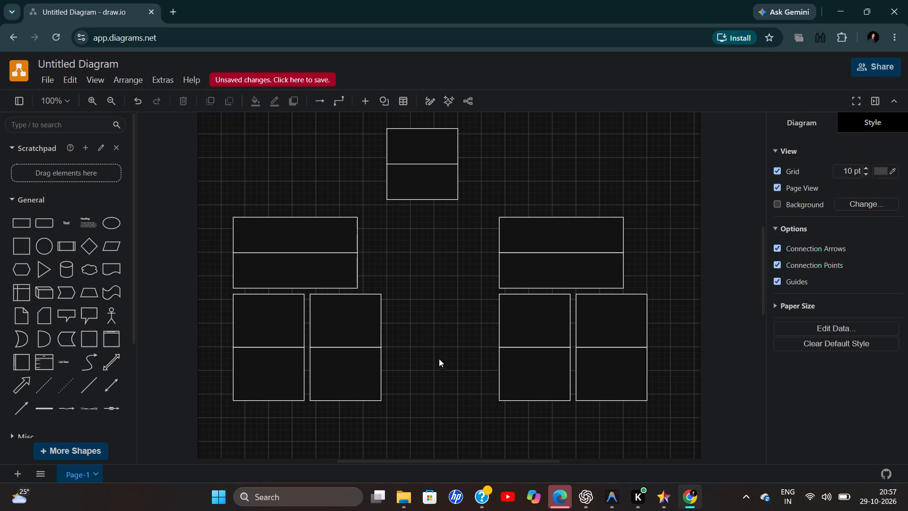
pyautogui.scroll(4, 439, 359)
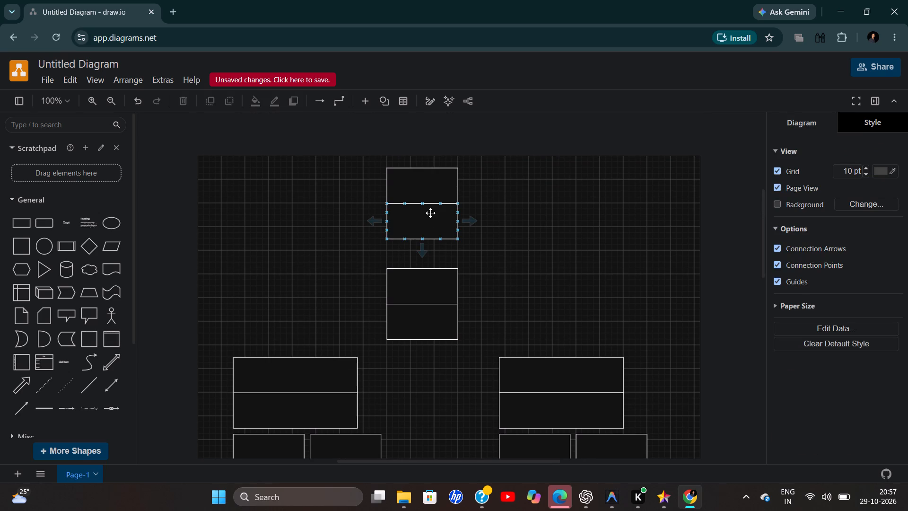
pyautogui.doubleClick(426, 192)
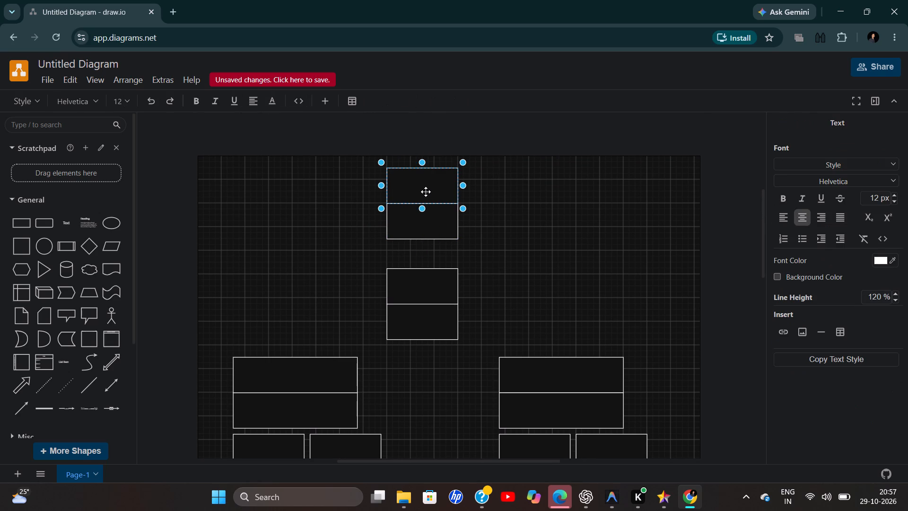
pyautogui.write('university')
pyautogui.click(419, 220)
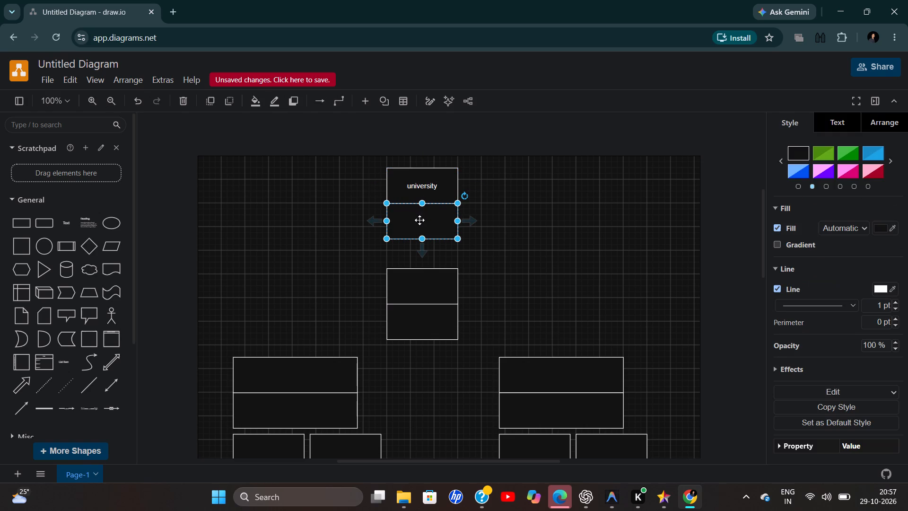
pyautogui.press('-')
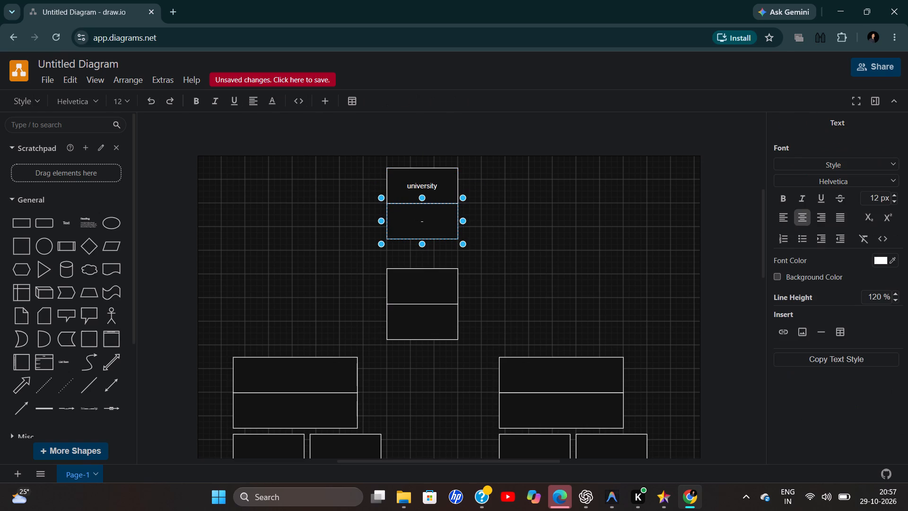
pyautogui.write('name')
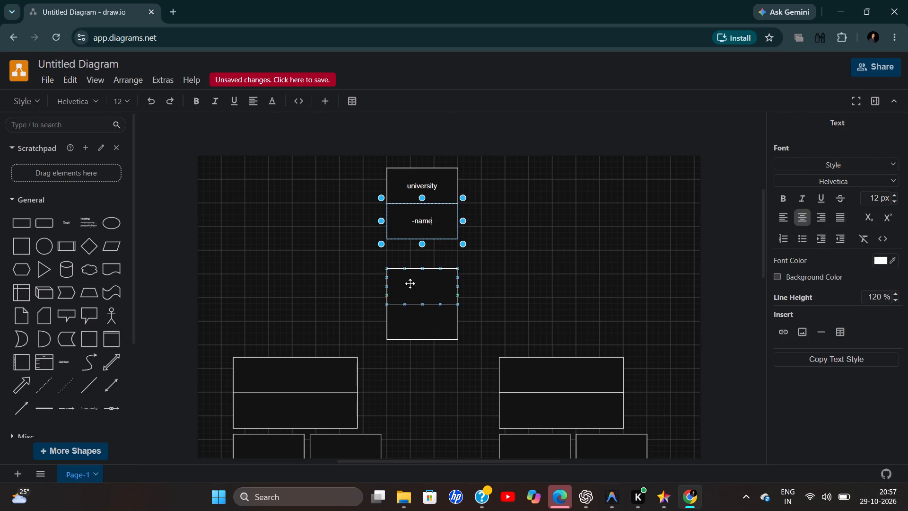
# Label the second central box "department" in its upper compartment and "-name" in its lower compartment.
pyautogui.doubleClick(410, 284)
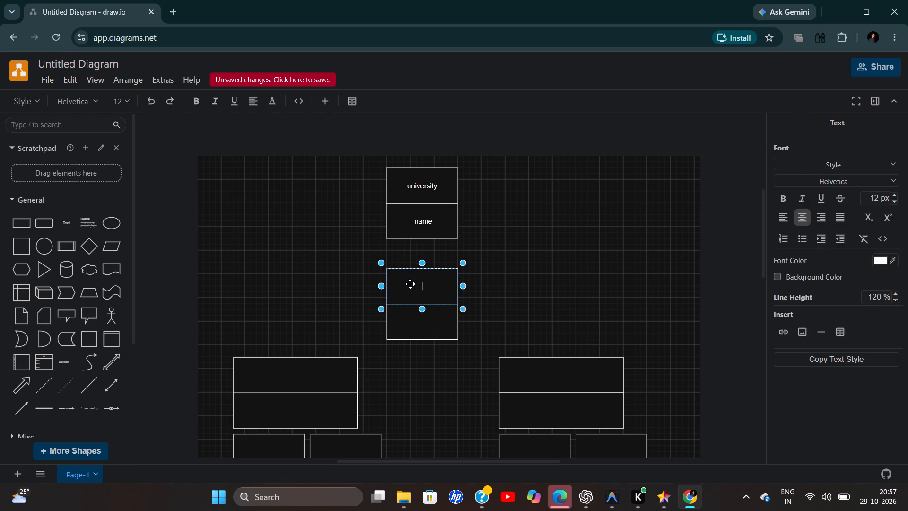
pyautogui.write('depart')
pyautogui.write('ment')
pyautogui.click(418, 319)
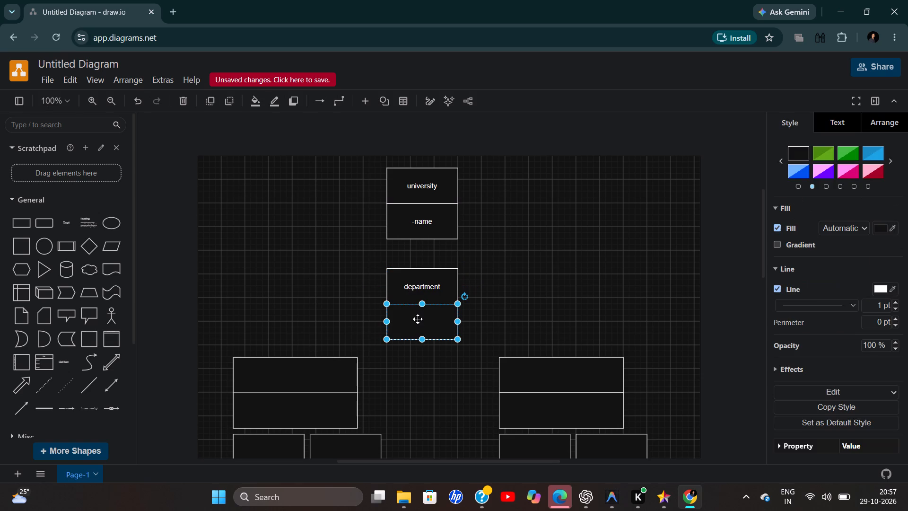
pyautogui.press('-')
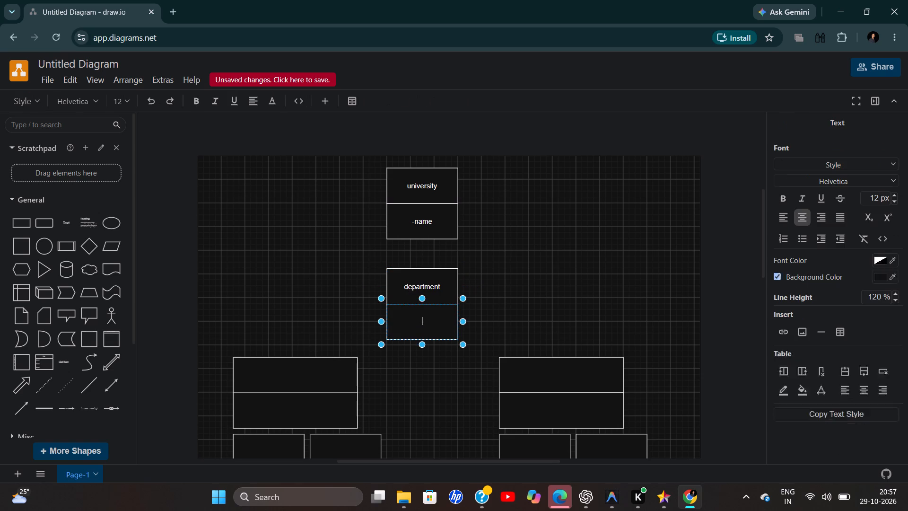
pyautogui.write('name')
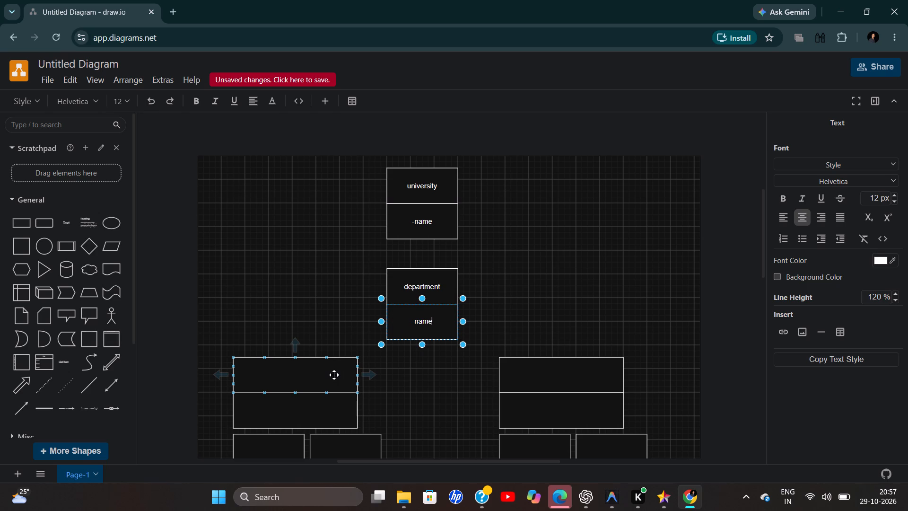
# Enter "math course" in the upper compartment of the wide left box.
pyautogui.doubleClick(309, 377)
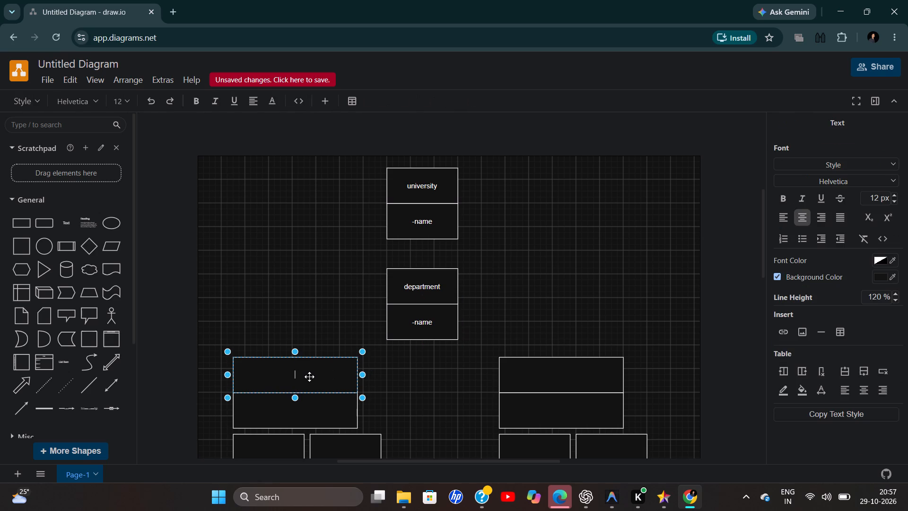
pyautogui.click(309, 377)
pyautogui.doubleClick(309, 377)
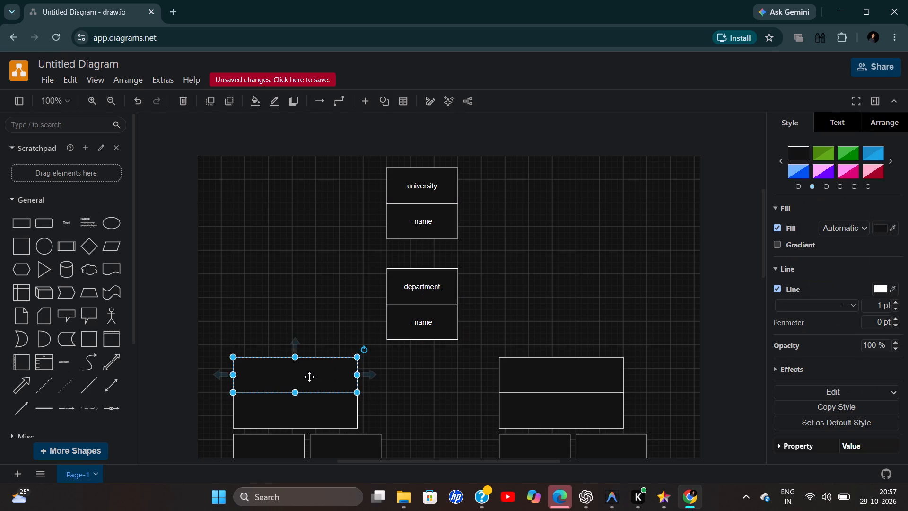
pyautogui.write('math course')
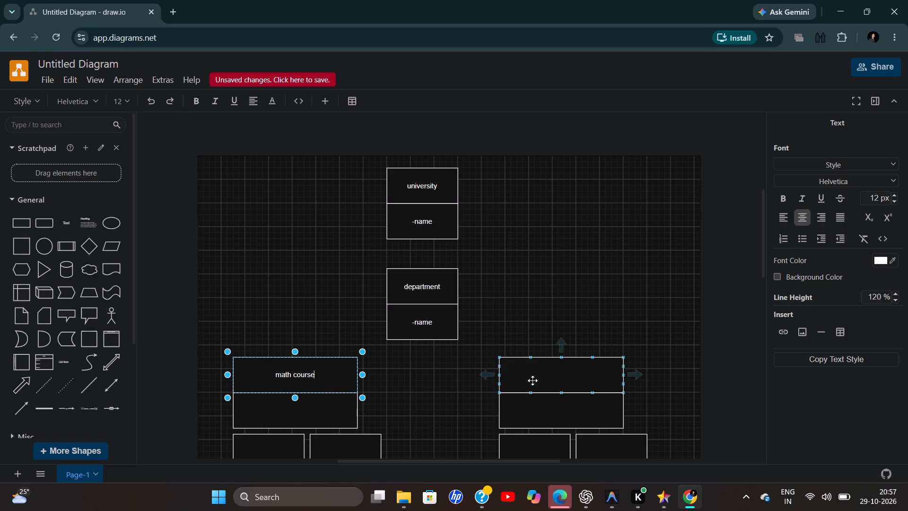
# Enter "statitical course" in the upper compartment of the wide right box.
pyautogui.doubleClick(533, 380)
pyautogui.write('sts')
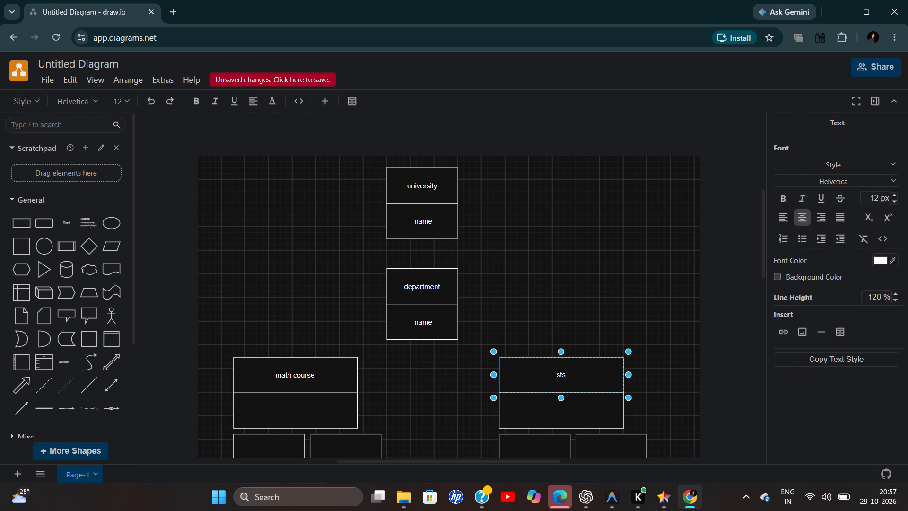
pyautogui.press('BackSpace')
pyautogui.press('a')
pyautogui.write('ti')
pyautogui.write('tical course')
# Open the math course box's lower compartment for text entry and look through the text formatting options and shape library.
pyautogui.doubleClick(297, 411)
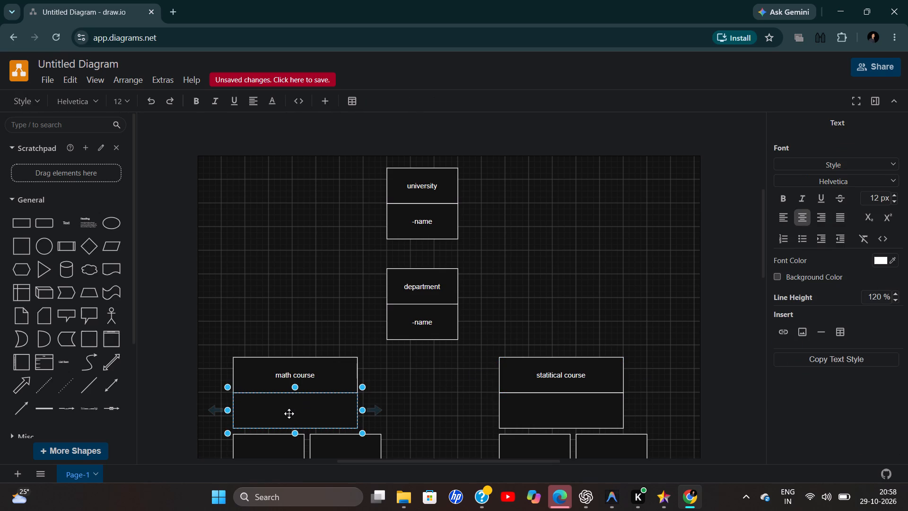
pyautogui.scroll(-1, 815, 201)
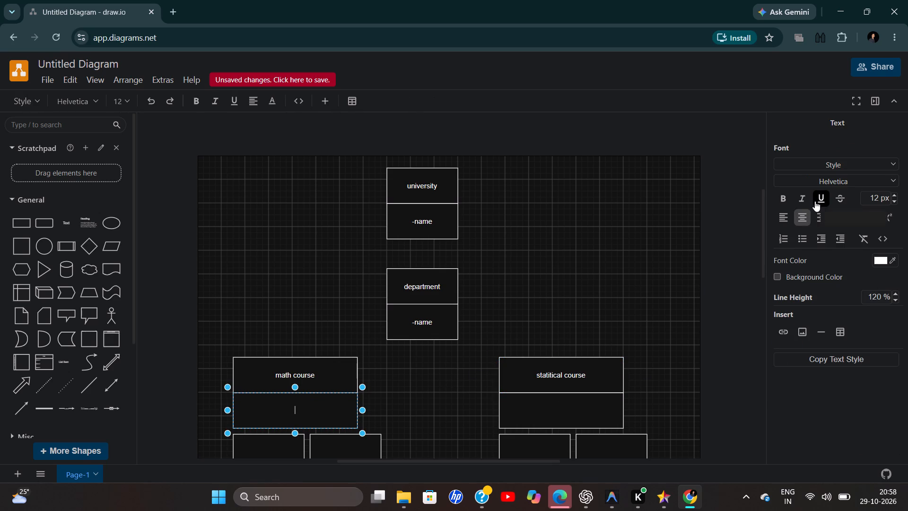
pyautogui.scroll(-1, 815, 201)
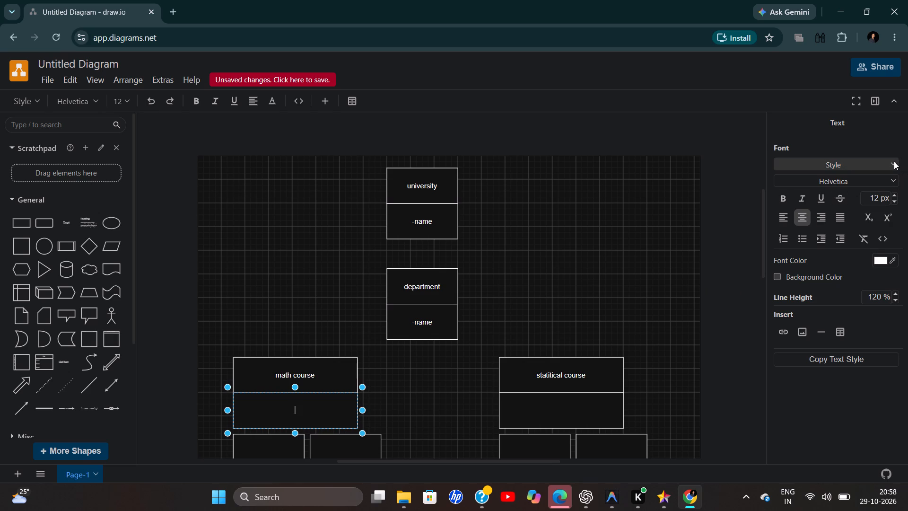
pyautogui.click(894, 161)
pyautogui.click(894, 161)
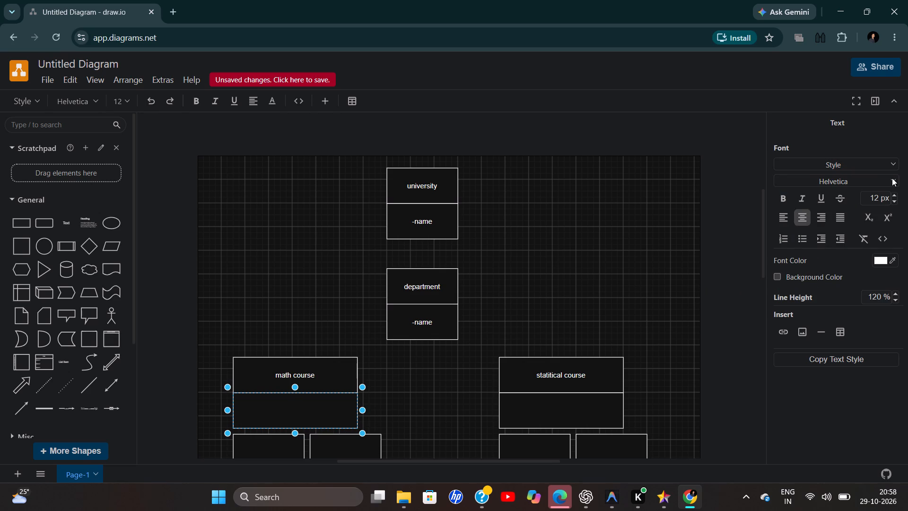
pyautogui.click(892, 178)
pyautogui.click(892, 178)
pyautogui.hscroll(-2, 875, 220)
pyautogui.scroll(-1, 875, 220)
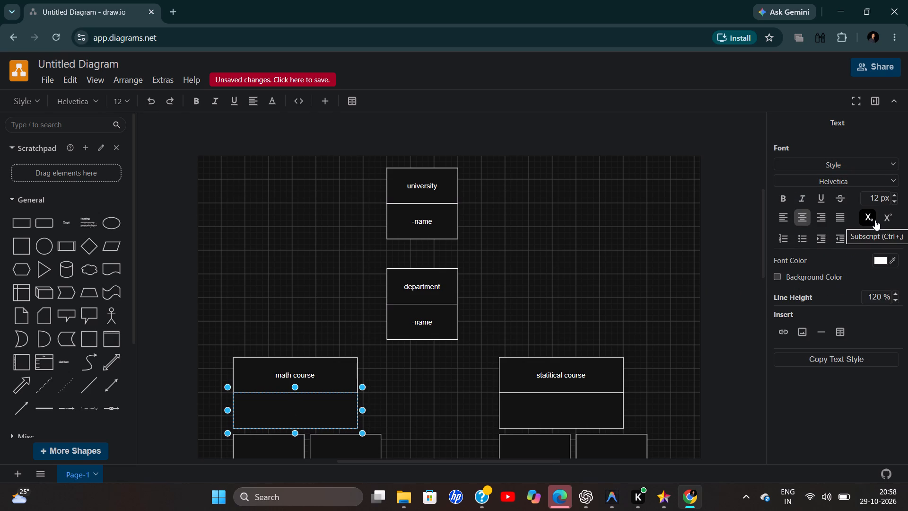
pyautogui.scroll(-2, 836, 327)
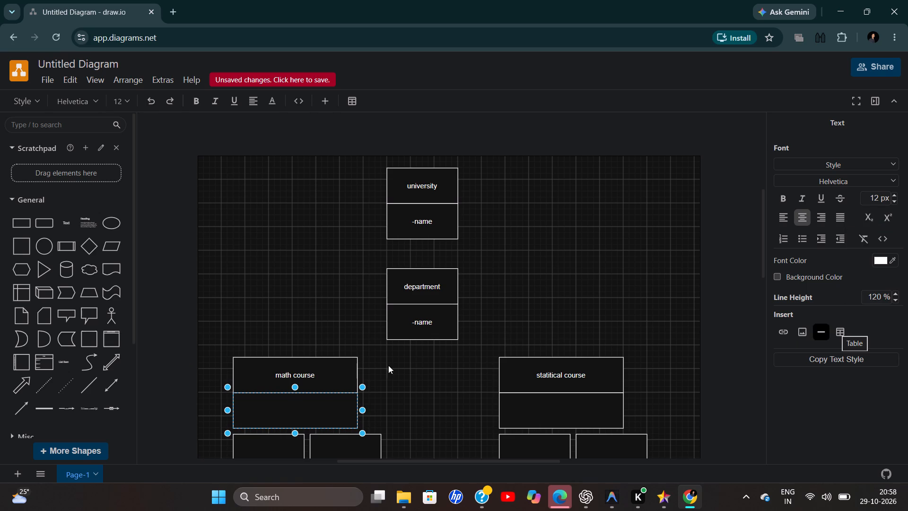
pyautogui.scroll(-2, 74, 340)
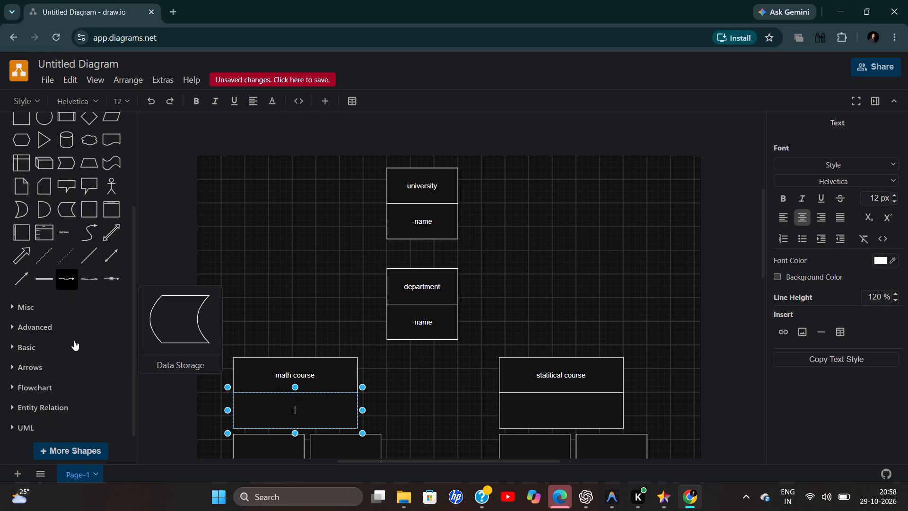
pyautogui.scroll(-3, 74, 340)
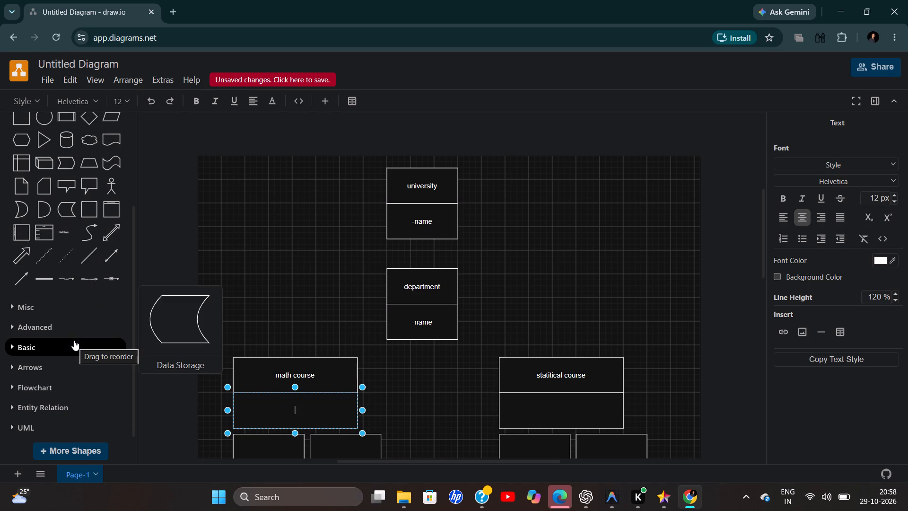
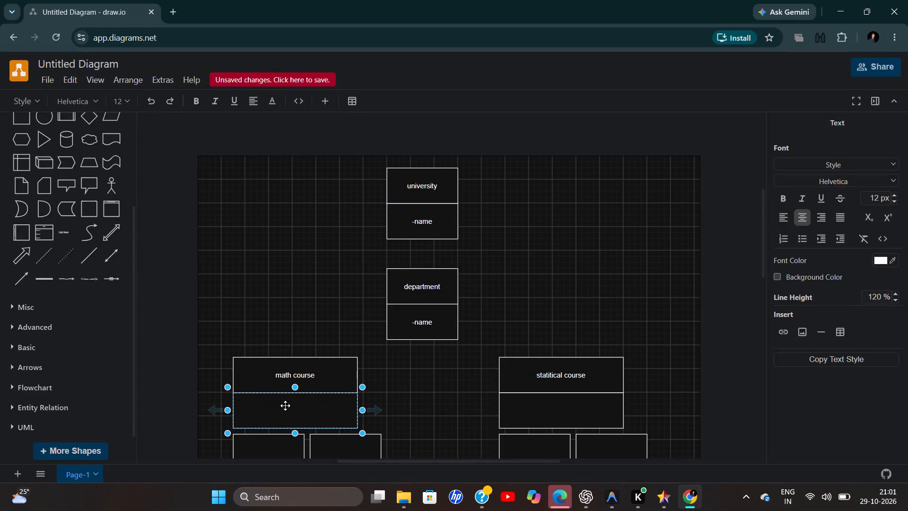
# Insert a waypoint dot from the Misc shapes and place it inside the math course box's lower compartment as a bullet.
pyautogui.click(58, 368)
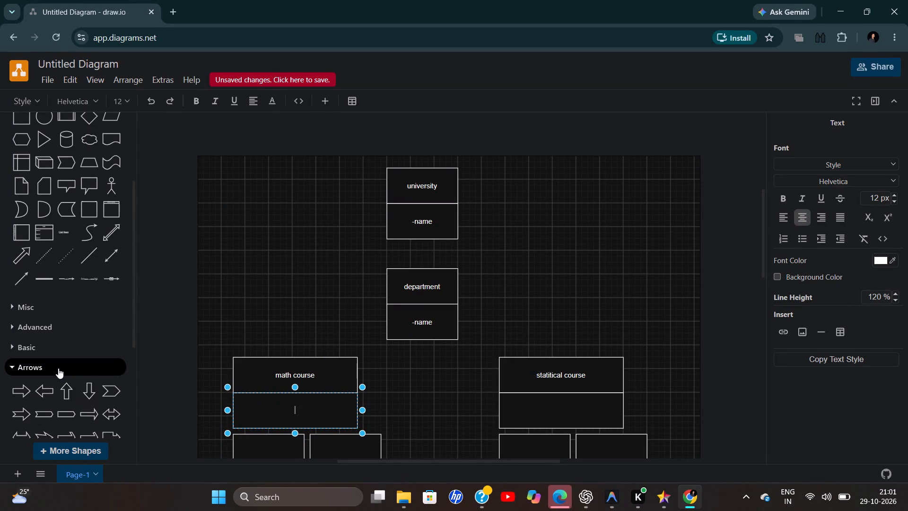
pyautogui.scroll(-6, 58, 368)
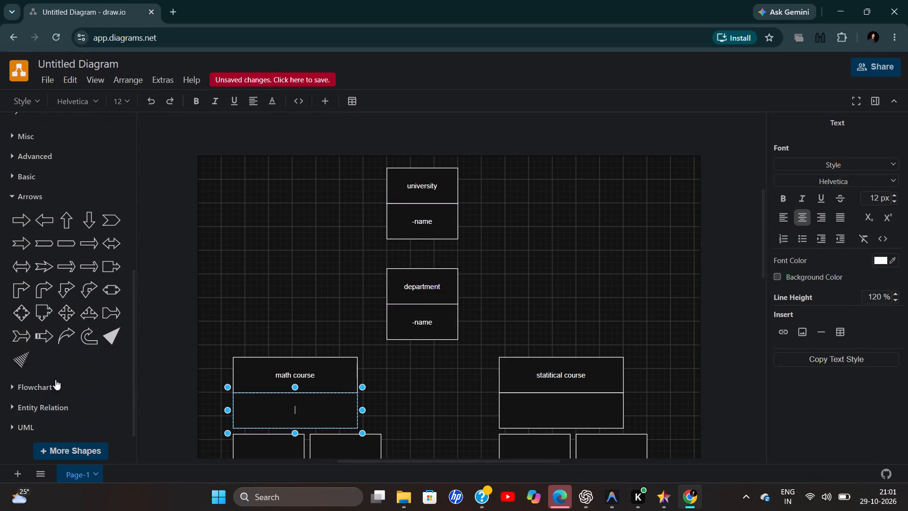
pyautogui.scroll(2, 22, 197)
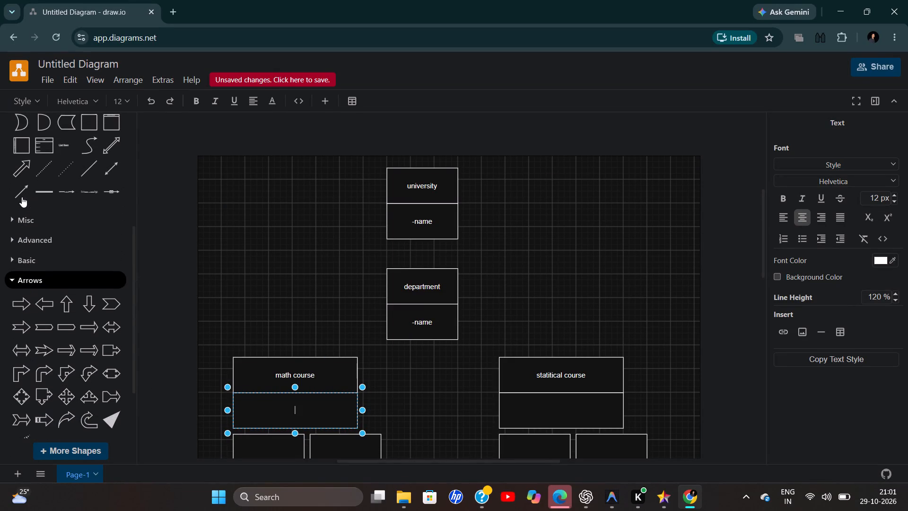
pyautogui.click(28, 229)
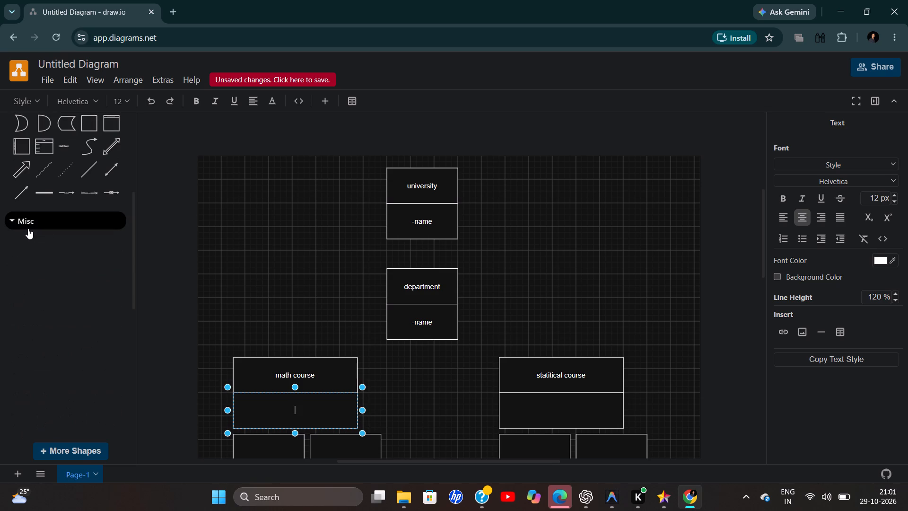
pyautogui.scroll(-1, 52, 271)
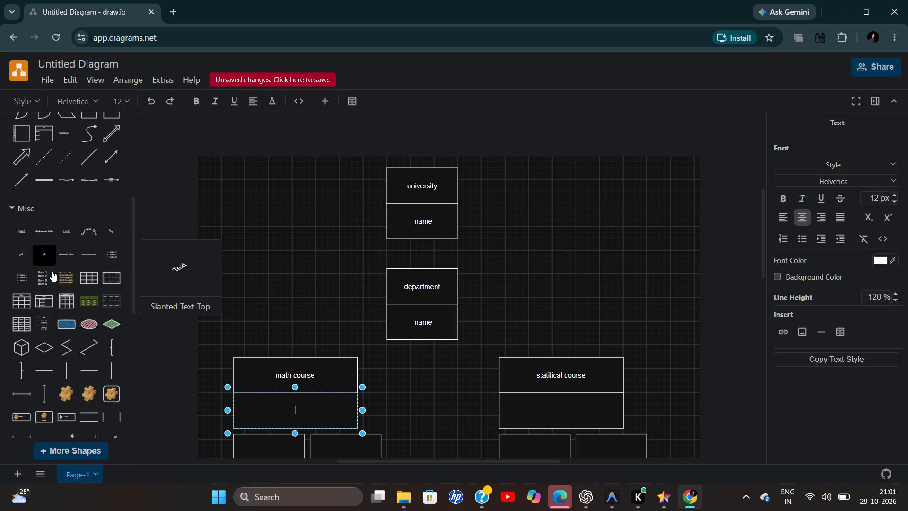
pyautogui.scroll(-2, 52, 271)
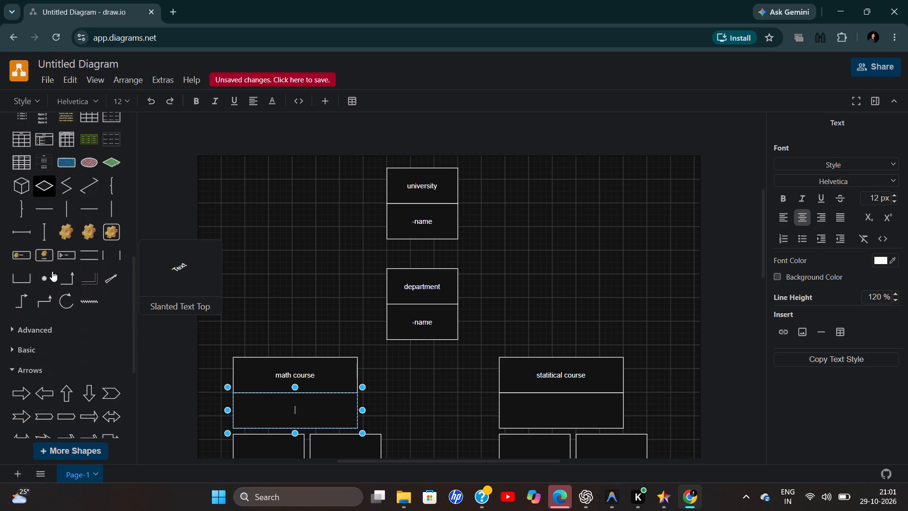
pyautogui.scroll(-1, 52, 271)
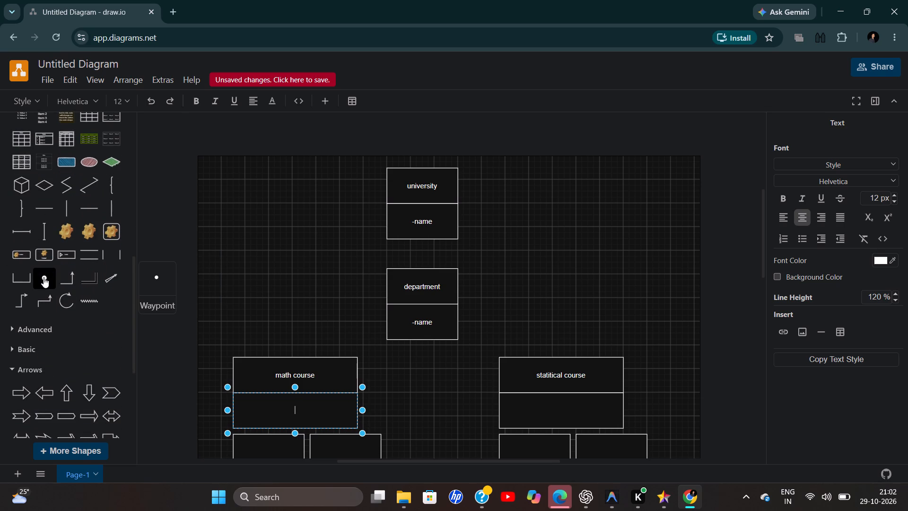
pyautogui.click(44, 277)
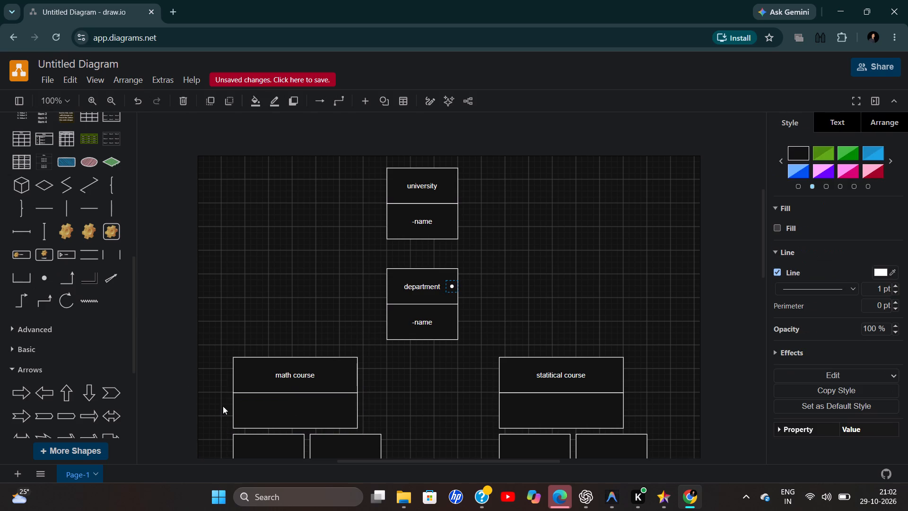
pyautogui.scroll(-1, 223, 406)
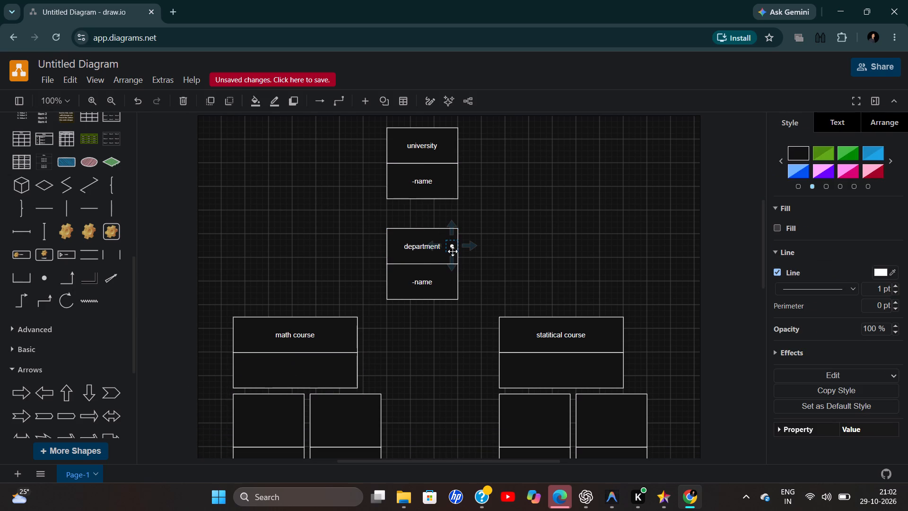
pyautogui.moveTo(451, 248); pyautogui.dragTo(255, 363)
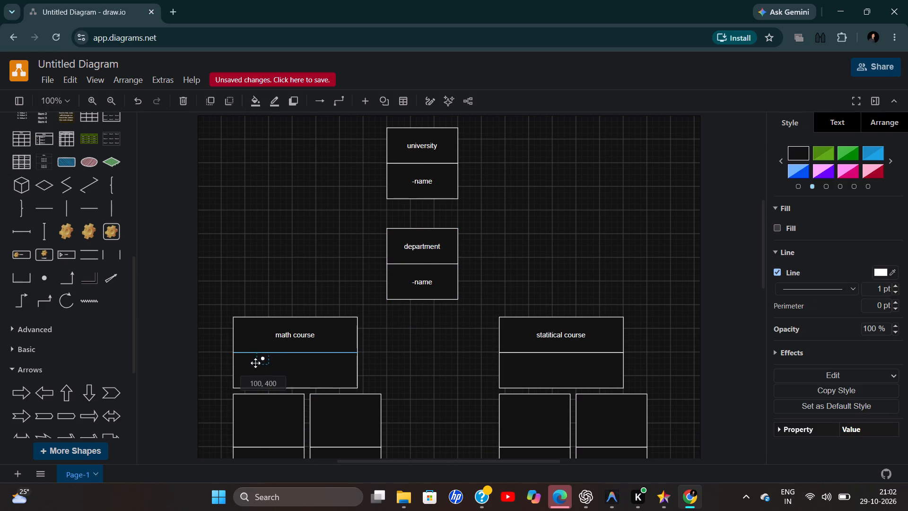
pyautogui.moveTo(255, 363); pyautogui.dragTo(257, 371)
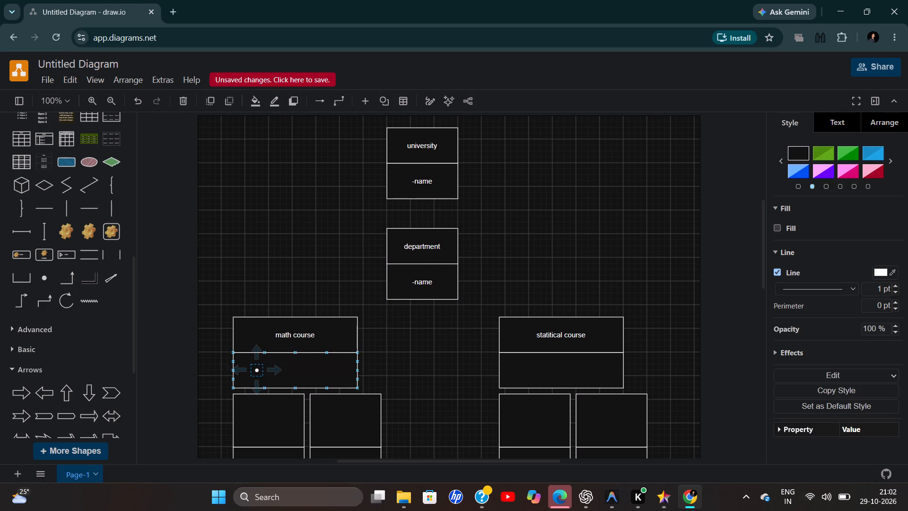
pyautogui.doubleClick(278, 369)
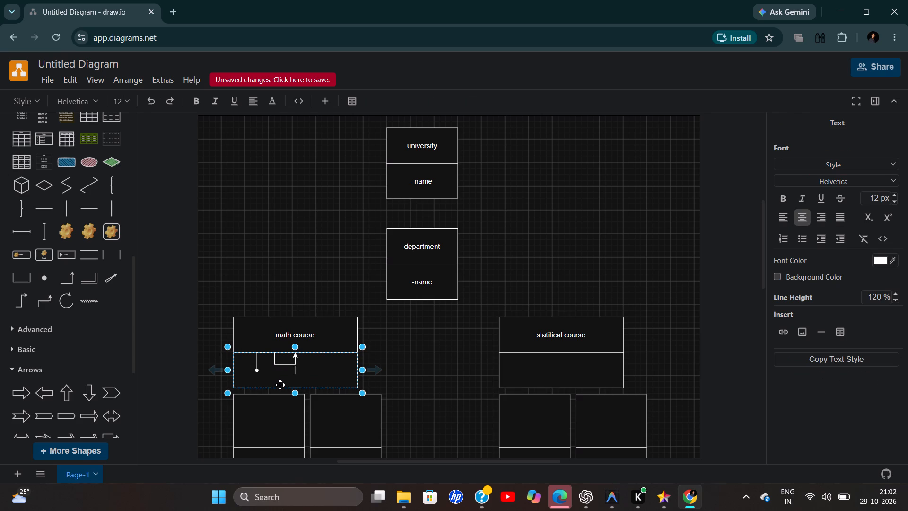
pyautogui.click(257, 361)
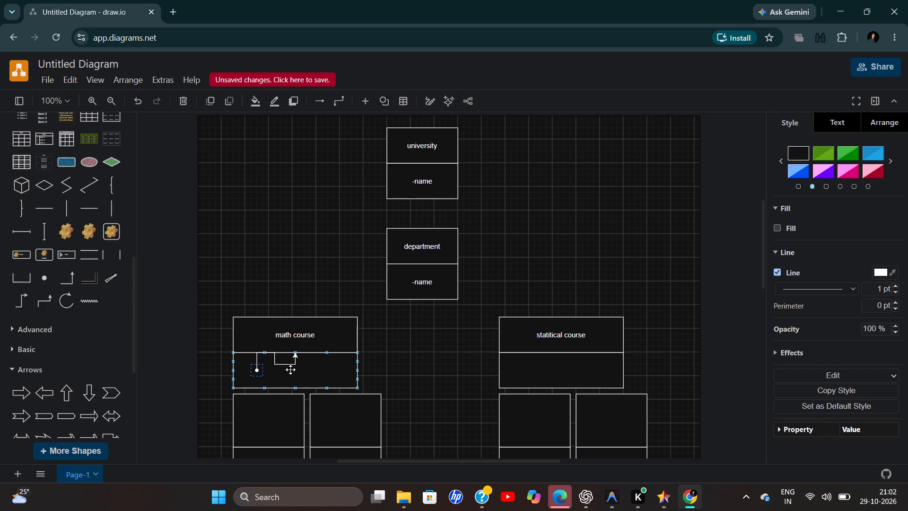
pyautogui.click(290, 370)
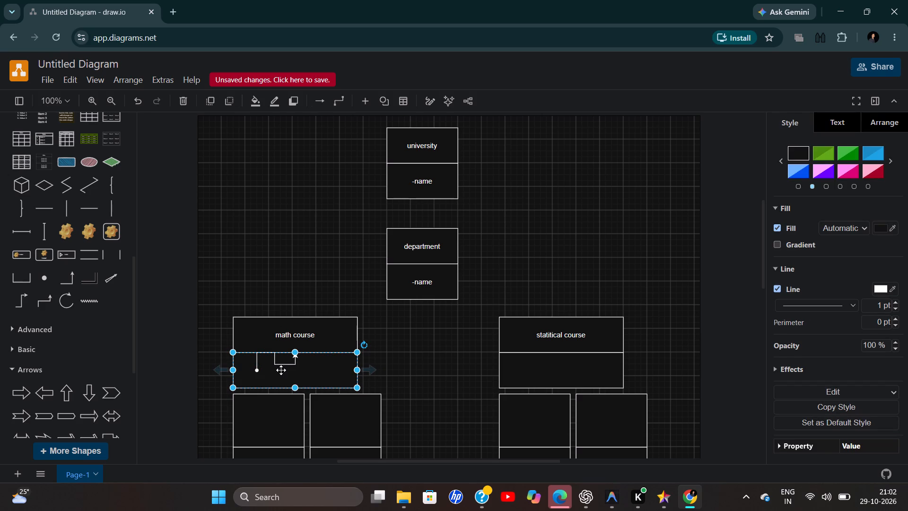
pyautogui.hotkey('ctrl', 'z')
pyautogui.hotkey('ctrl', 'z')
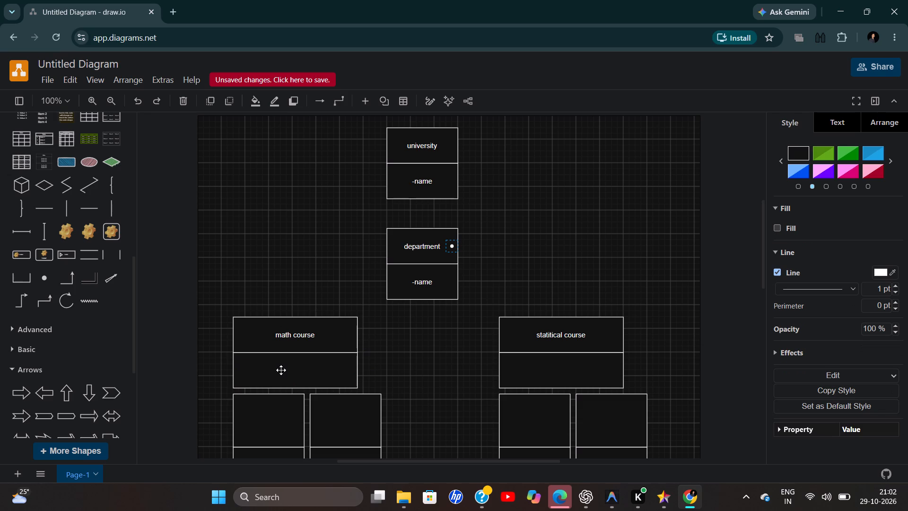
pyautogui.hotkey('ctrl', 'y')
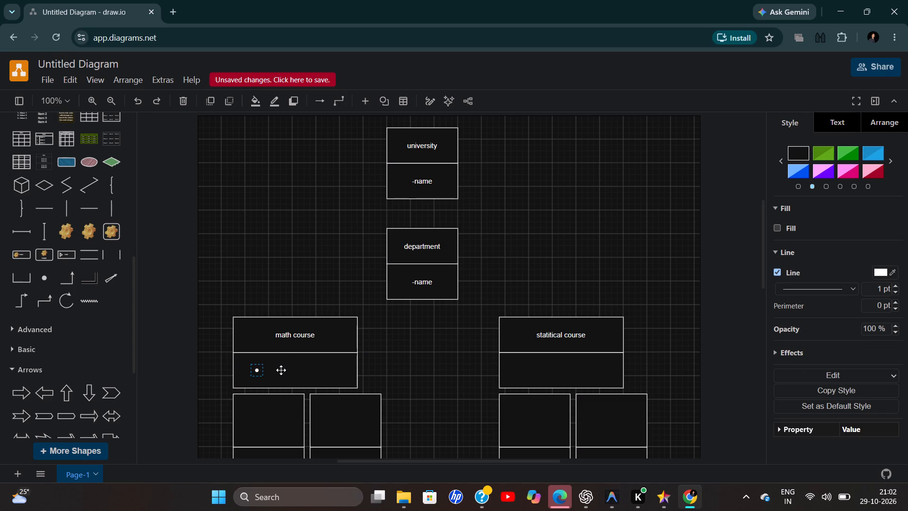
# Enter "name" in the lower compartment of the math course box.
pyautogui.click(281, 370)
pyautogui.doubleClick(281, 370)
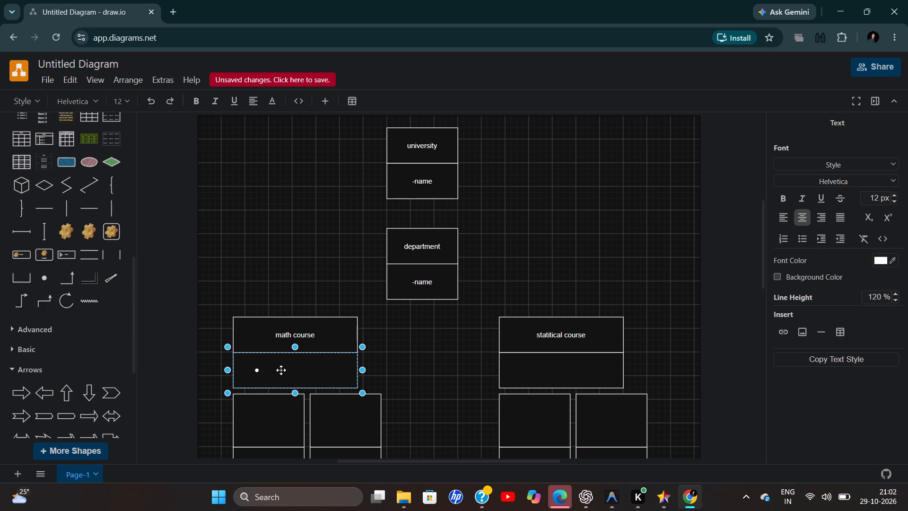
pyautogui.write('na')
pyautogui.write('me')
pyautogui.press('Left')
pyautogui.press('Left')
pyautogui.press('Left')
pyautogui.press('Left')
pyautogui.press('BackSpace')
pyautogui.press('BackSpace')
# Move the bullet dot closer to the "name" text in the math course box's lower compartment.
pyautogui.moveTo(259, 370); pyautogui.dragTo(267, 370)
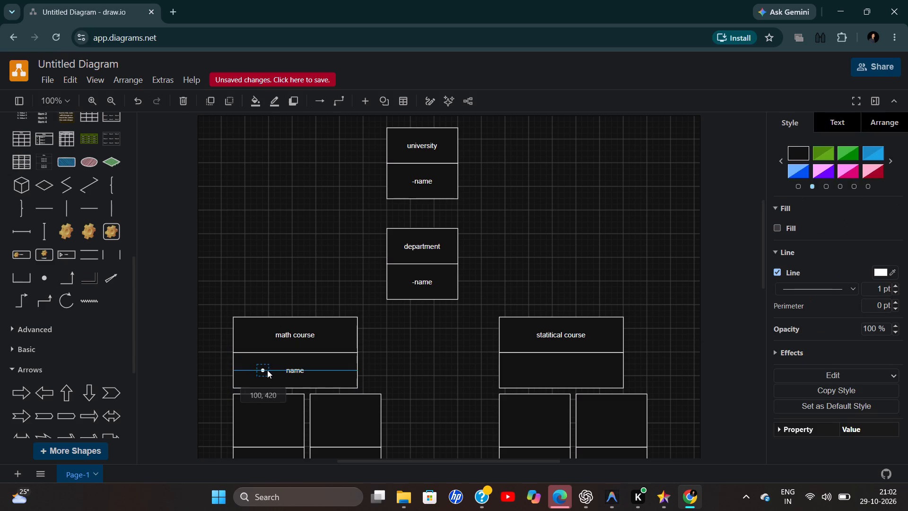
pyautogui.moveTo(267, 370); pyautogui.dragTo(279, 370)
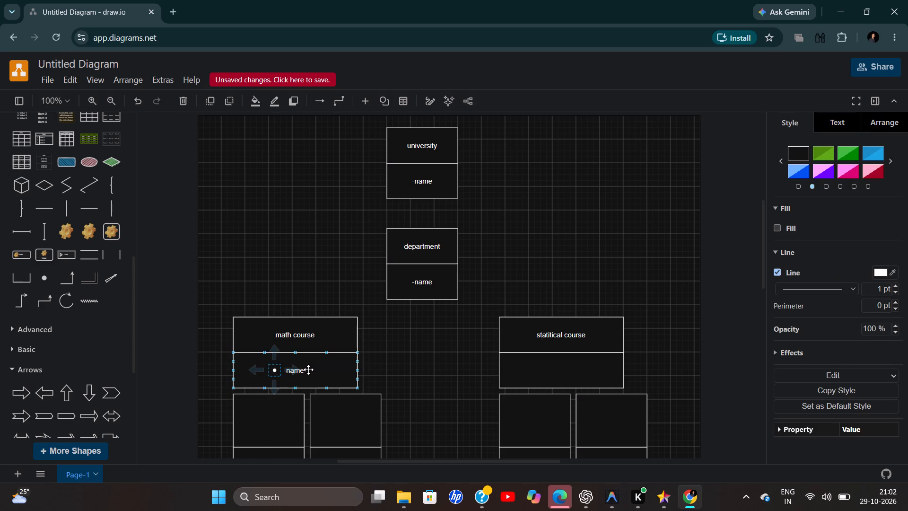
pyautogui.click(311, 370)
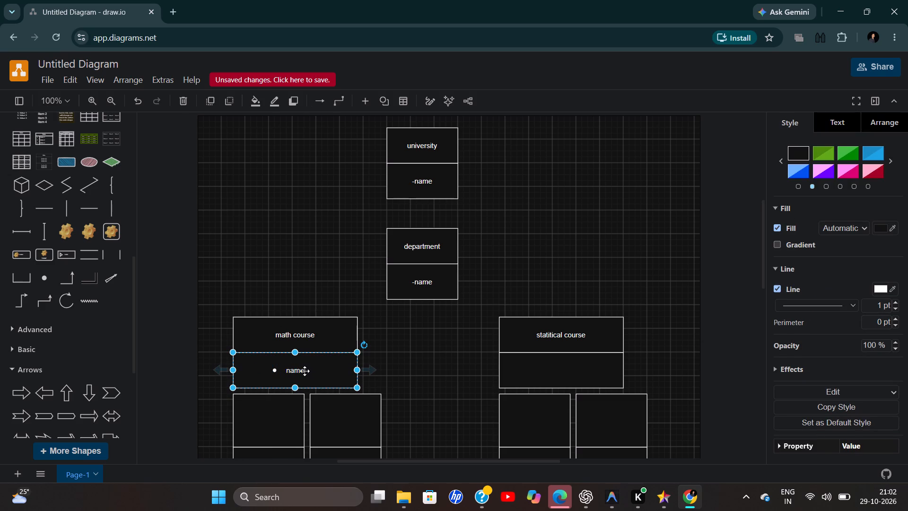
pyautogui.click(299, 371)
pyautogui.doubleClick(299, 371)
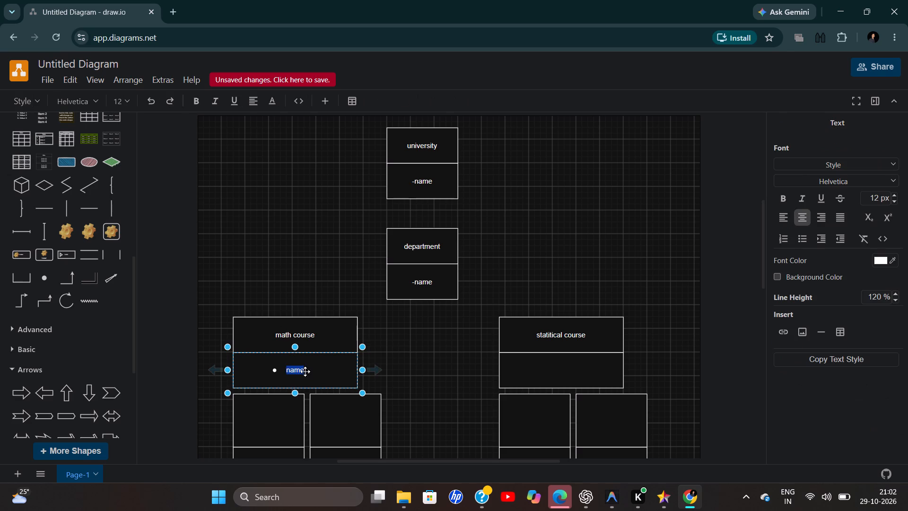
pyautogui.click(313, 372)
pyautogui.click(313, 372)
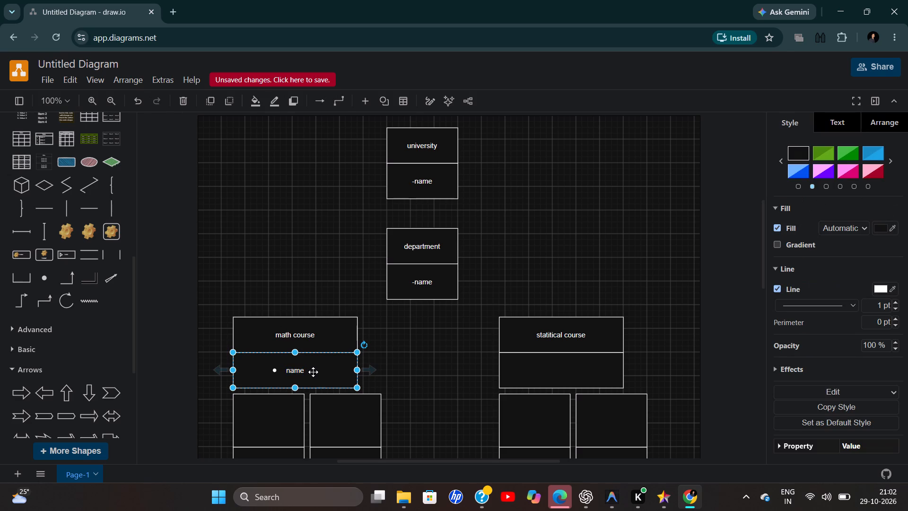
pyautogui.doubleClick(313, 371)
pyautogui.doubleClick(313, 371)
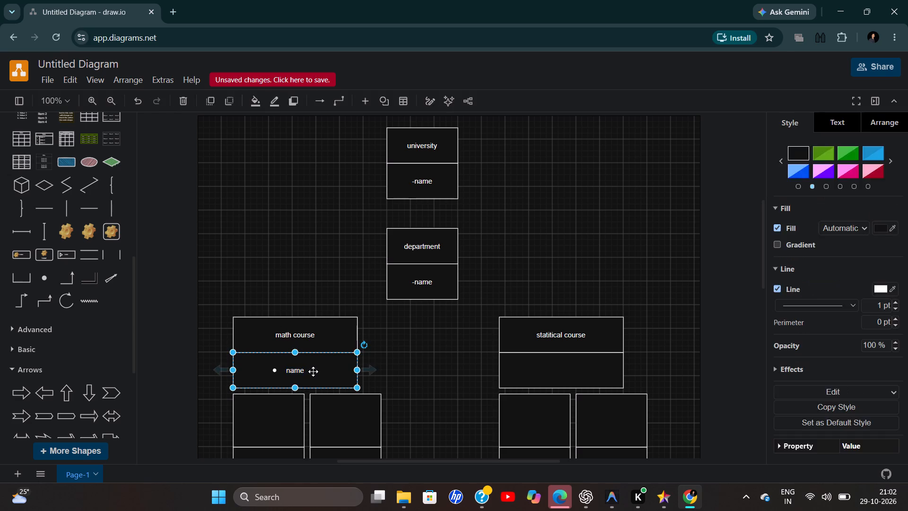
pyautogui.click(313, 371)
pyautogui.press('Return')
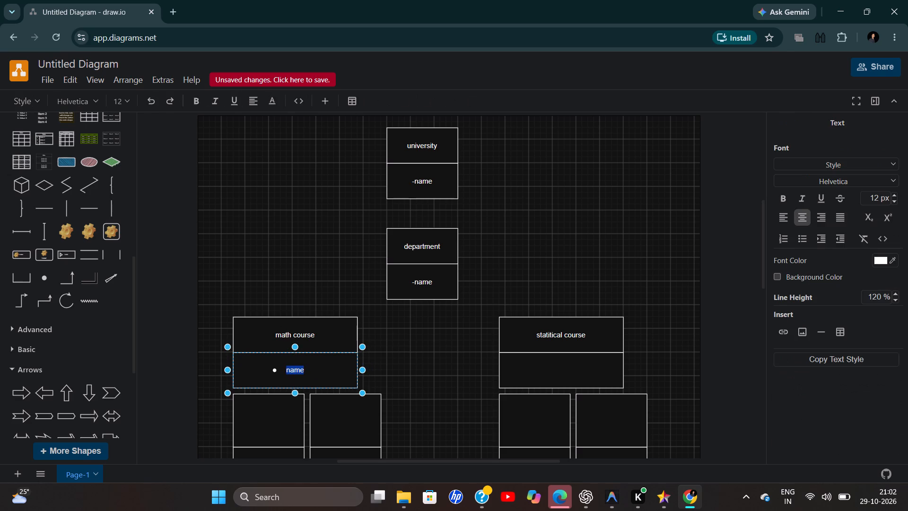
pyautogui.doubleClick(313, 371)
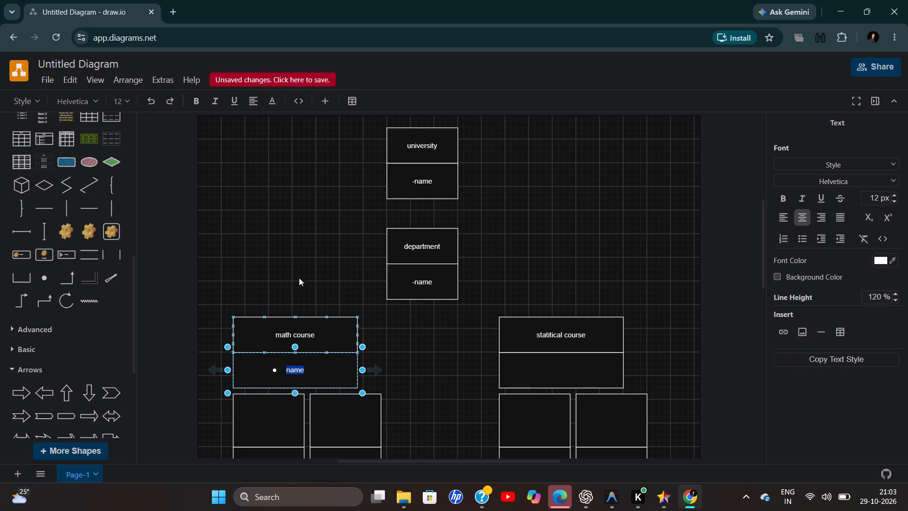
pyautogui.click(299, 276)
# Add "level" below "name" in the lower compartment of the math course box, leaving a blank line between them.
pyautogui.doubleClick(310, 366)
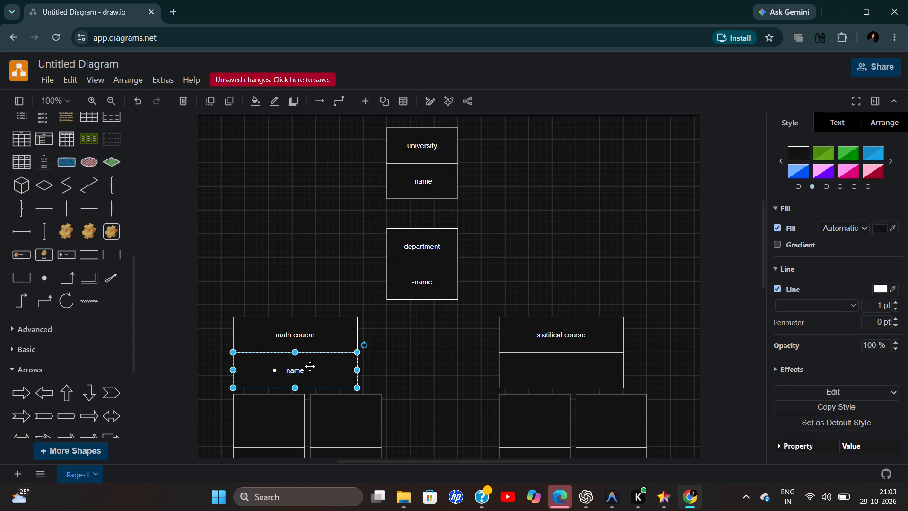
pyautogui.doubleClick(310, 366)
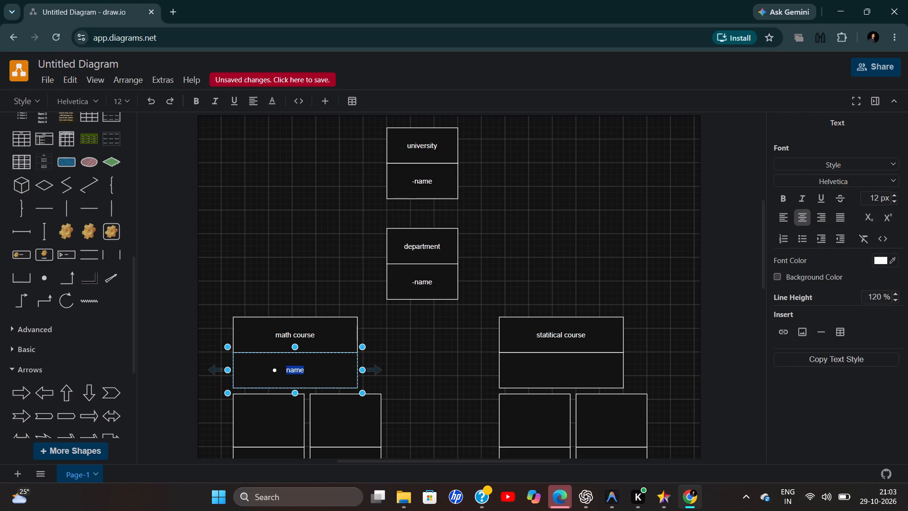
pyautogui.doubleClick(295, 361)
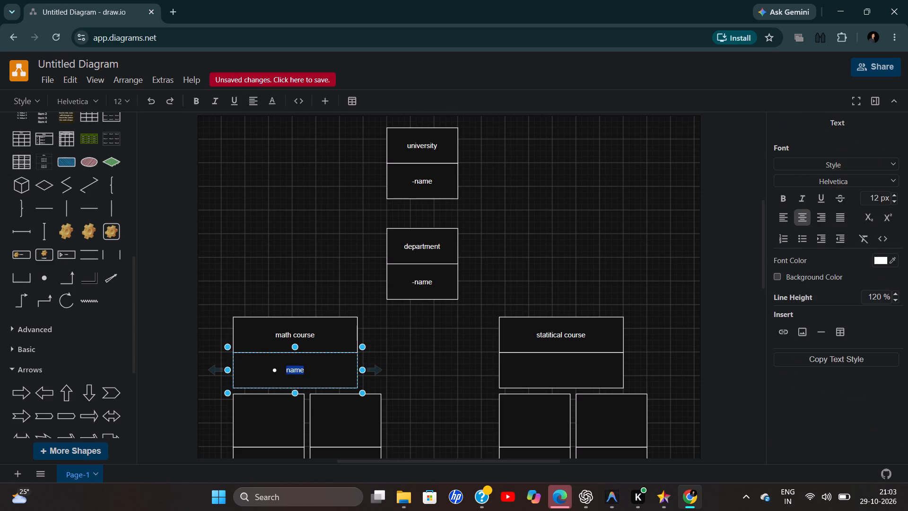
pyautogui.doubleClick(295, 372)
pyautogui.click(295, 372)
pyautogui.press('Right')
pyautogui.press('Right')
pyautogui.press('Return')
pyautogui.press('BackSpace')
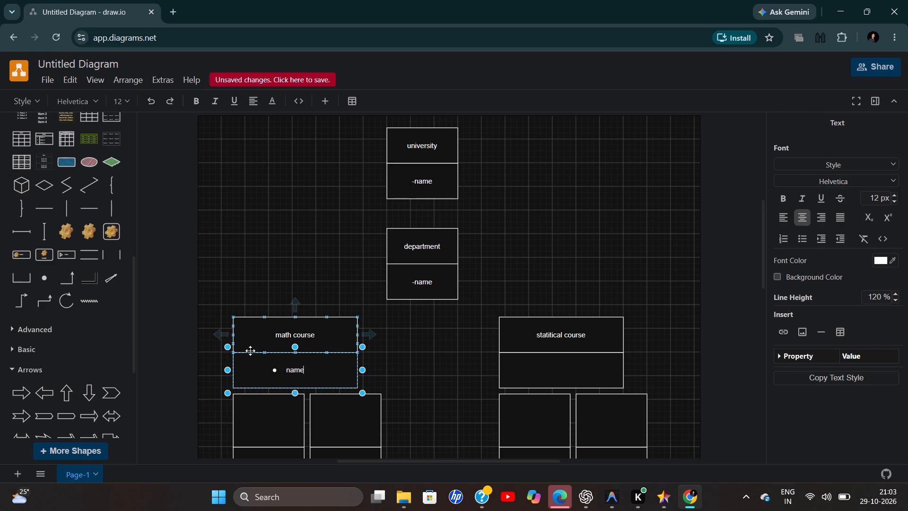
pyautogui.press('Down')
pyautogui.press('Down')
pyautogui.press('Return')
pyautogui.press('Return')
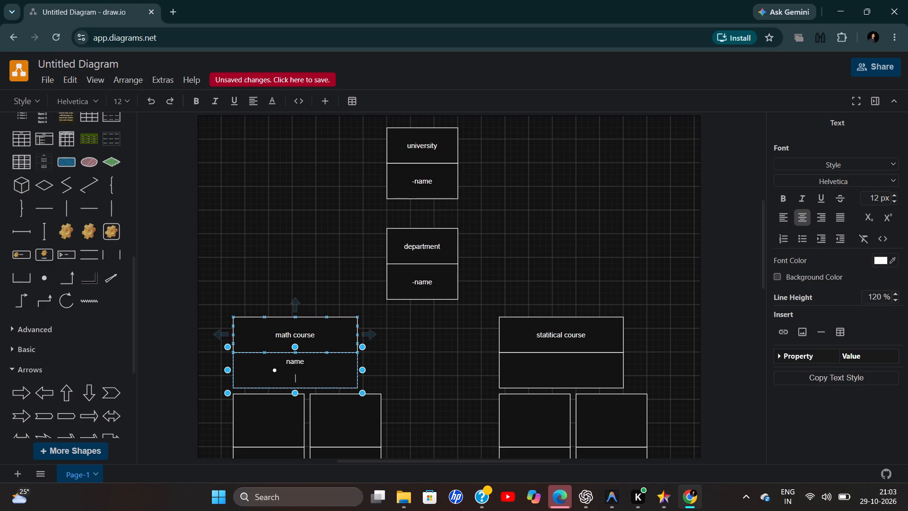
pyautogui.press('l')
pyautogui.write('evel')
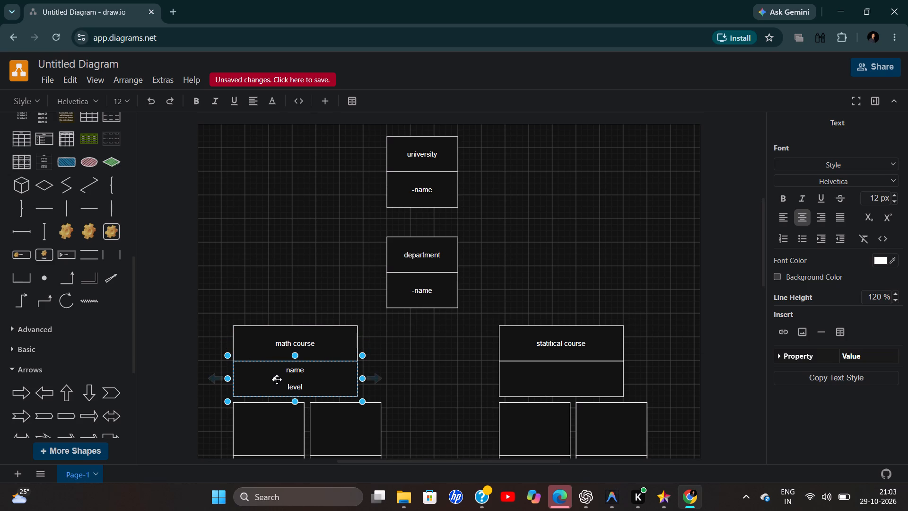
# Align the bullet dot with "name" in the math course box and place a copy of it beside "level".
pyautogui.moveTo(277, 380); pyautogui.dragTo(277, 372)
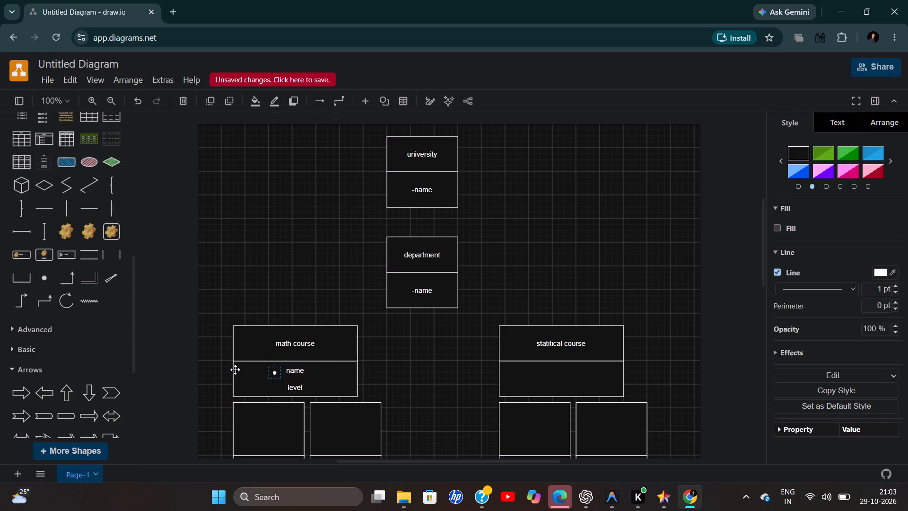
pyautogui.hotkey('ctrl', 'c')
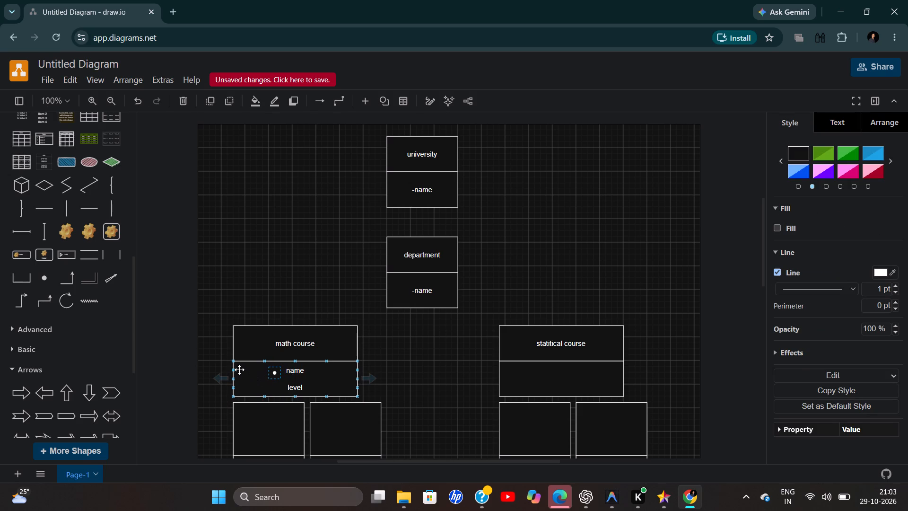
pyautogui.click(272, 388)
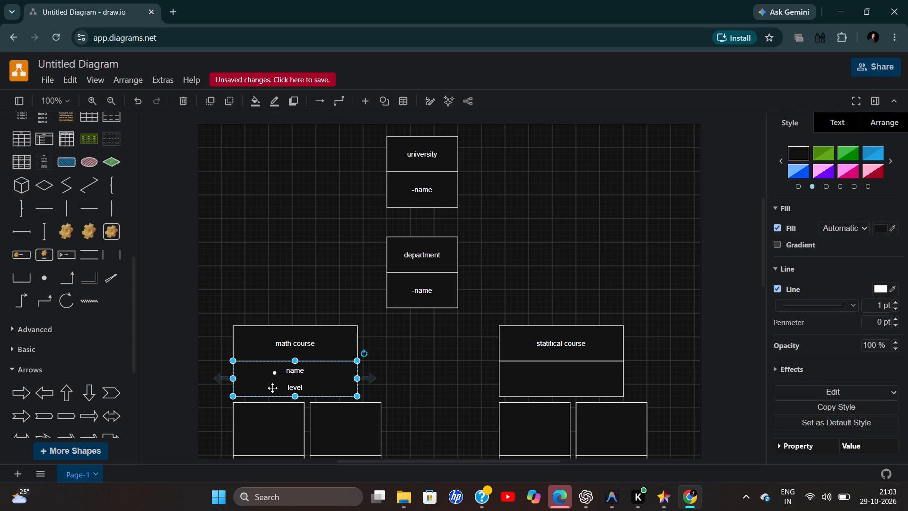
pyautogui.hotkey('ctrl', 'v')
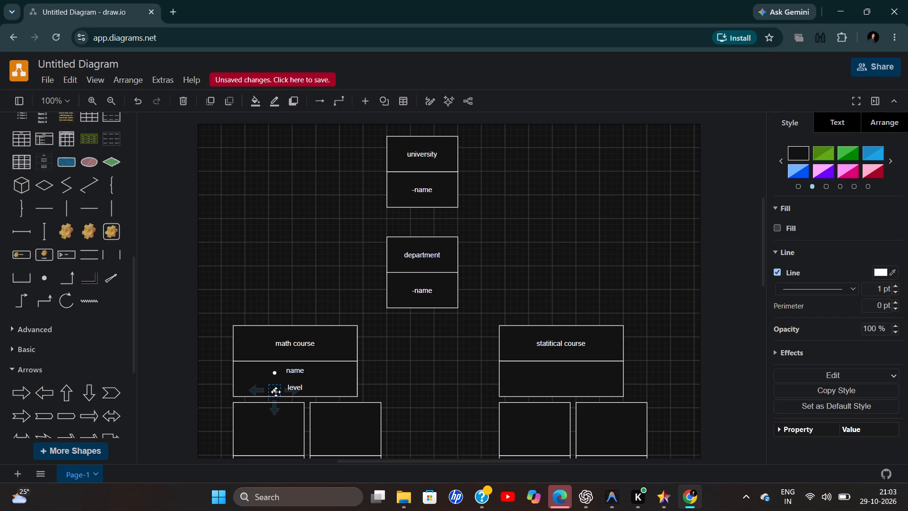
pyautogui.click(276, 392)
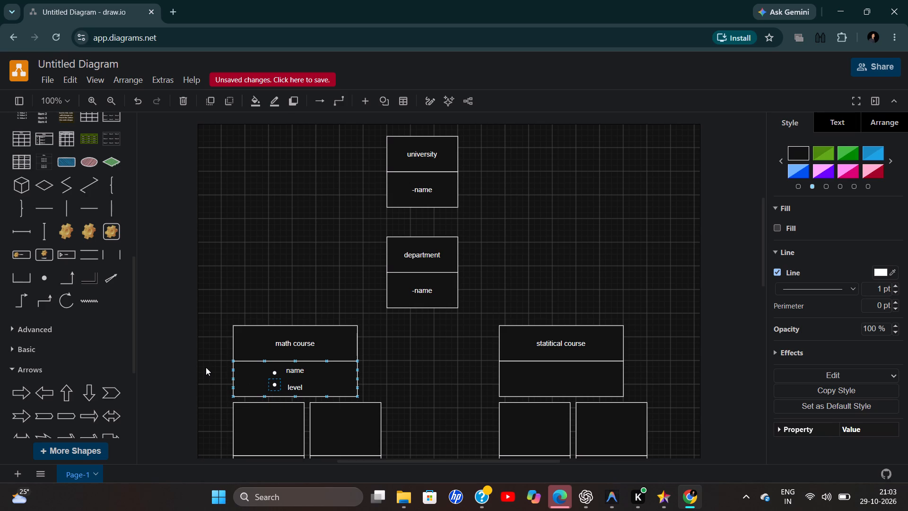
pyautogui.click(206, 367)
pyautogui.click(299, 386)
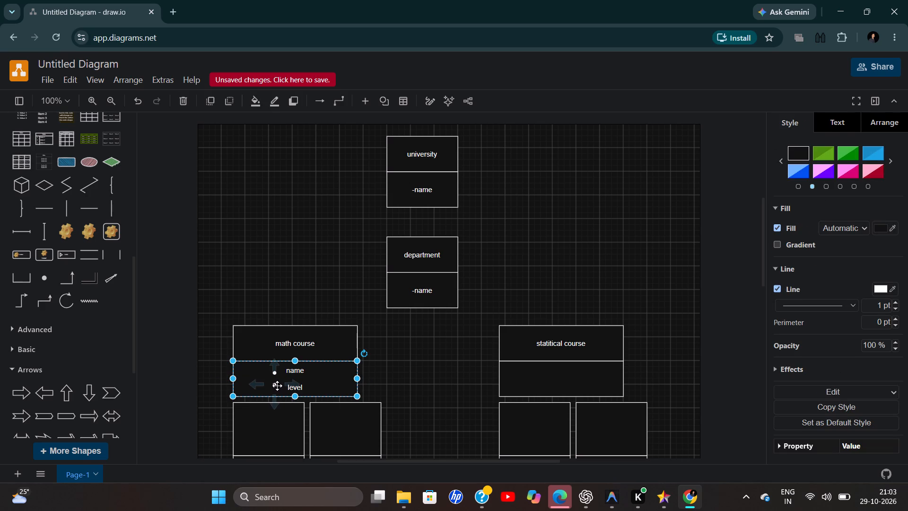
pyautogui.click(277, 386)
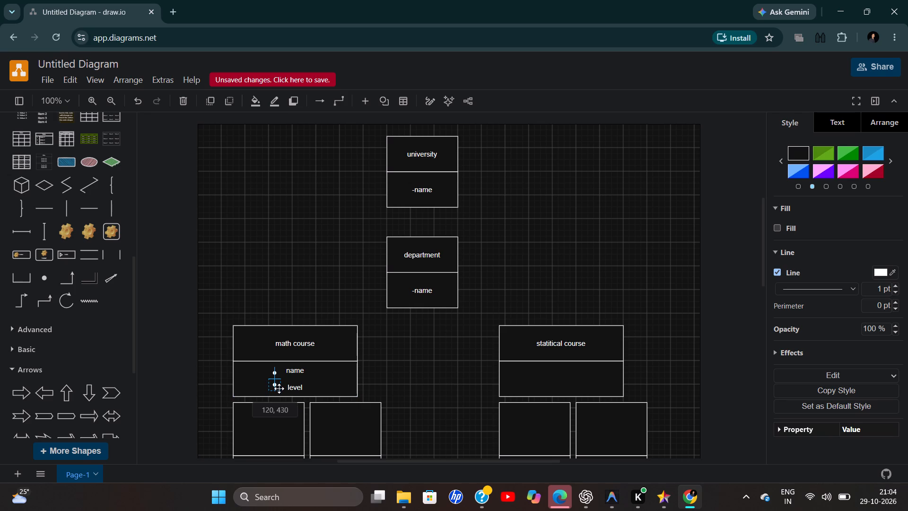
pyautogui.click(210, 367)
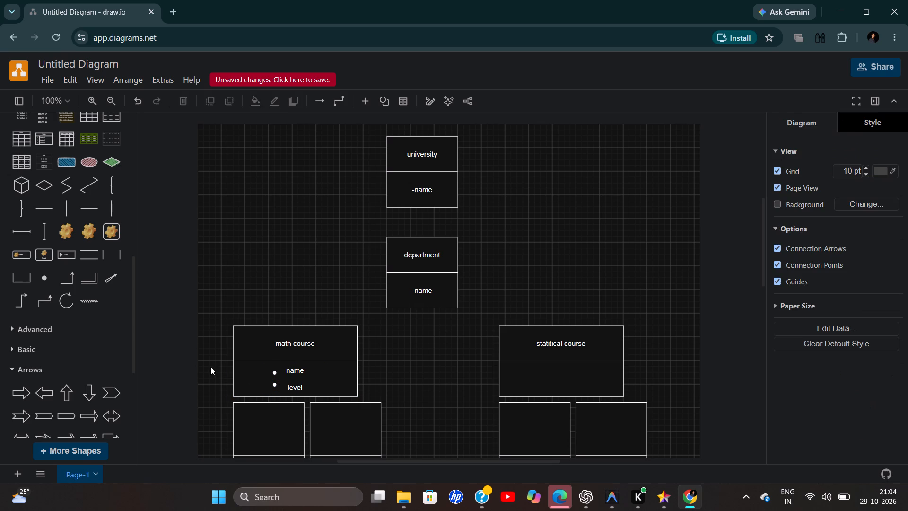
# Remove the blank line between "name" and "level" in the math course box's lower compartment.
pyautogui.click(293, 380)
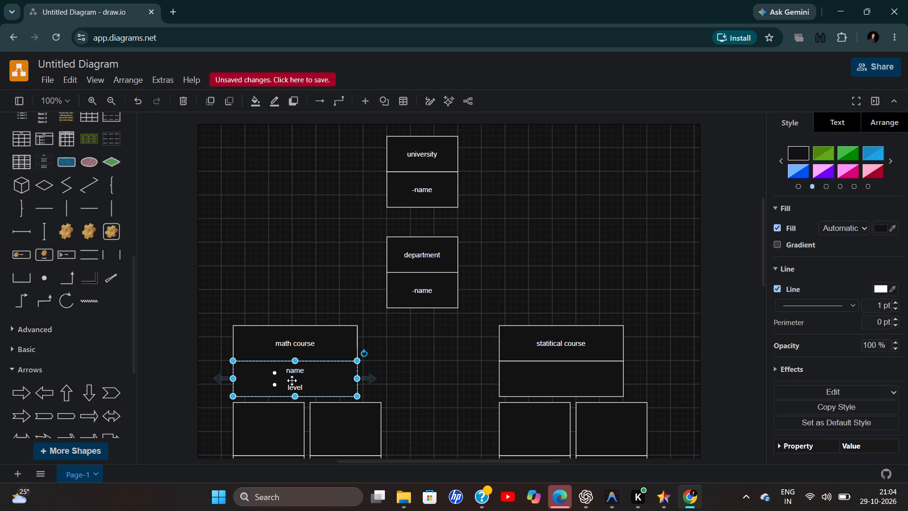
pyautogui.doubleClick(292, 380)
pyautogui.click(292, 380)
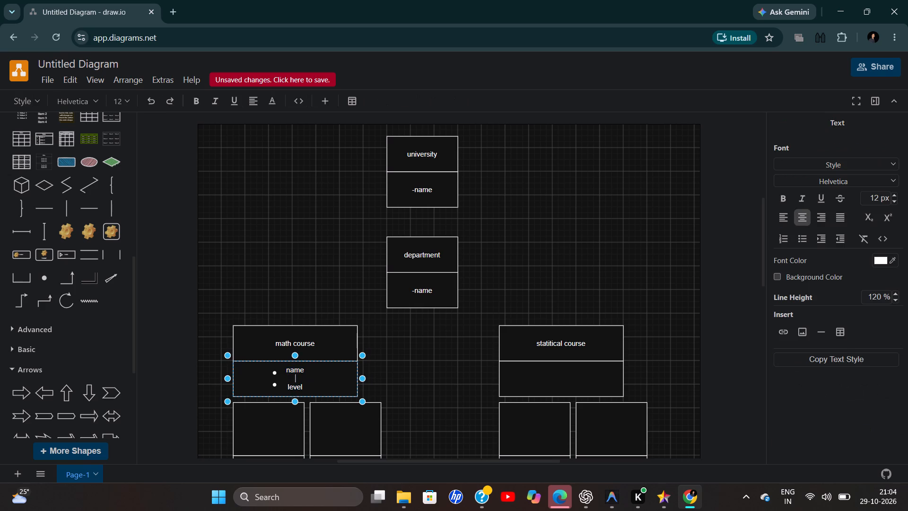
pyautogui.press('BackSpace')
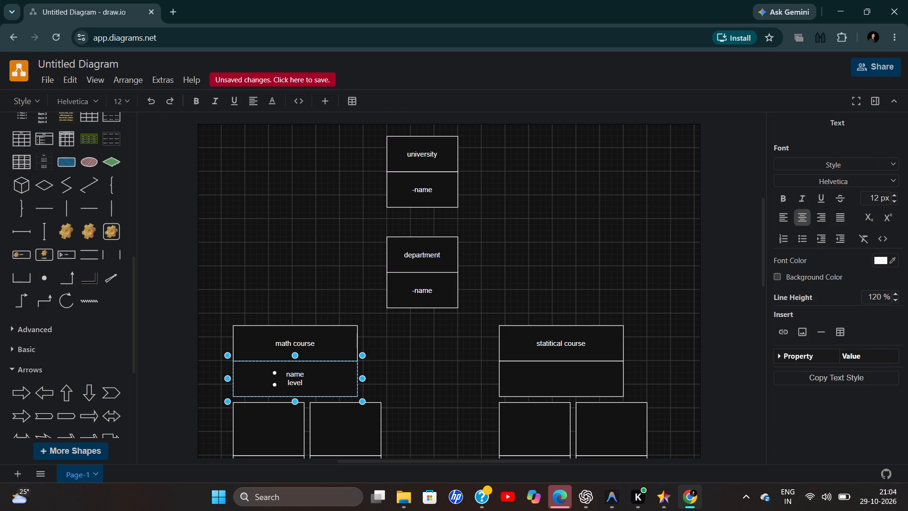
pyautogui.click(253, 289)
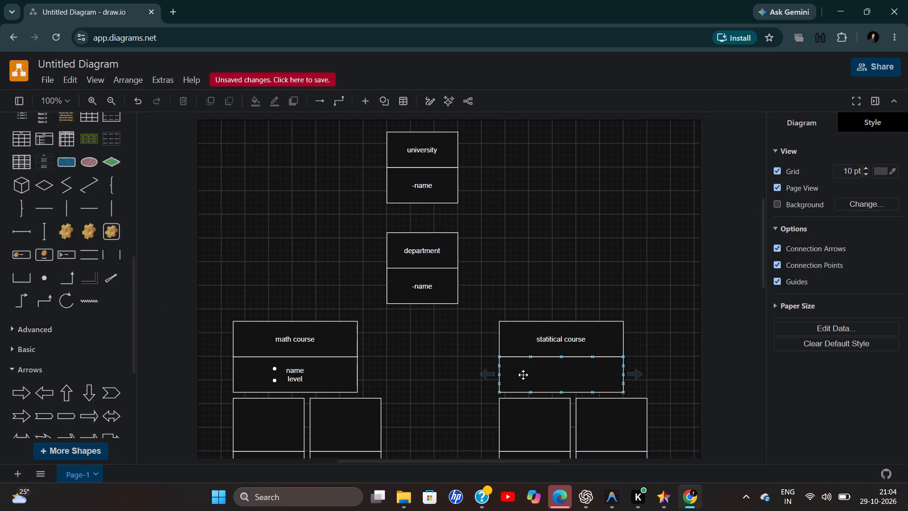
# Paste a copy of the bullet dot into the lower compartment of the statitical course box and position it left of centre.
pyautogui.hotkey('ctrl', 'v')
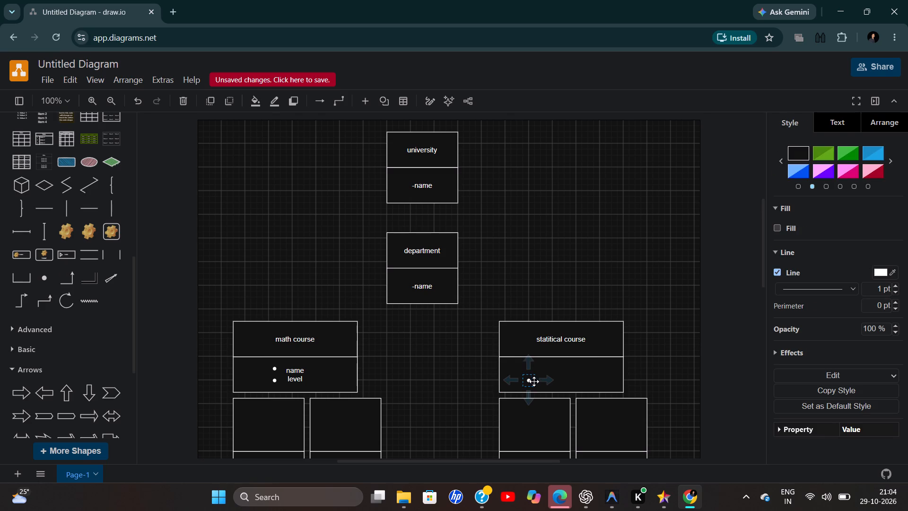
pyautogui.moveTo(530, 380); pyautogui.dragTo(529, 370)
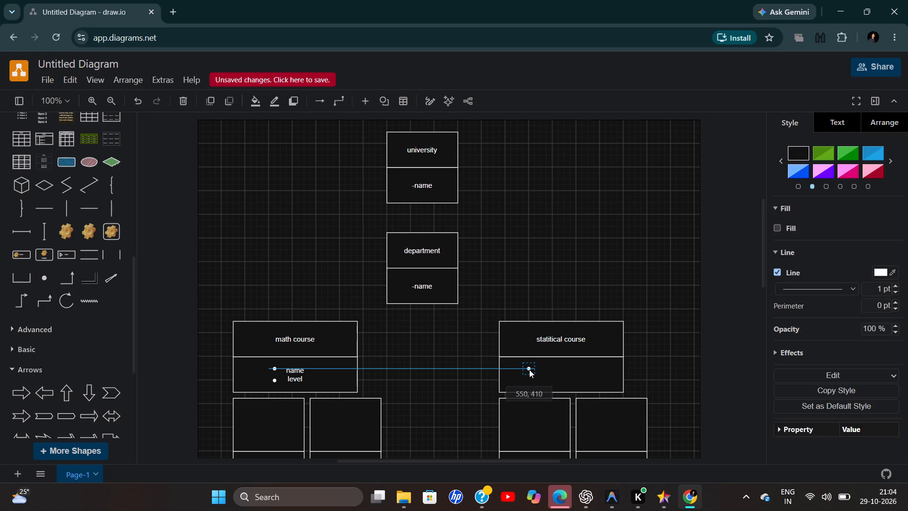
pyautogui.moveTo(529, 370); pyautogui.dragTo(542, 370)
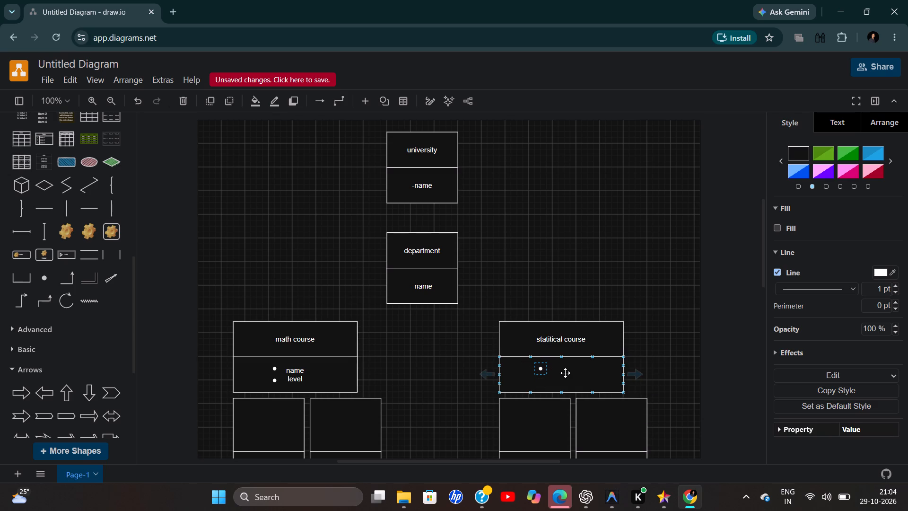
# Enter "name" in the lower compartment of the statitical course box and move the bullet dot beside the text.
pyautogui.doubleClick(564, 372)
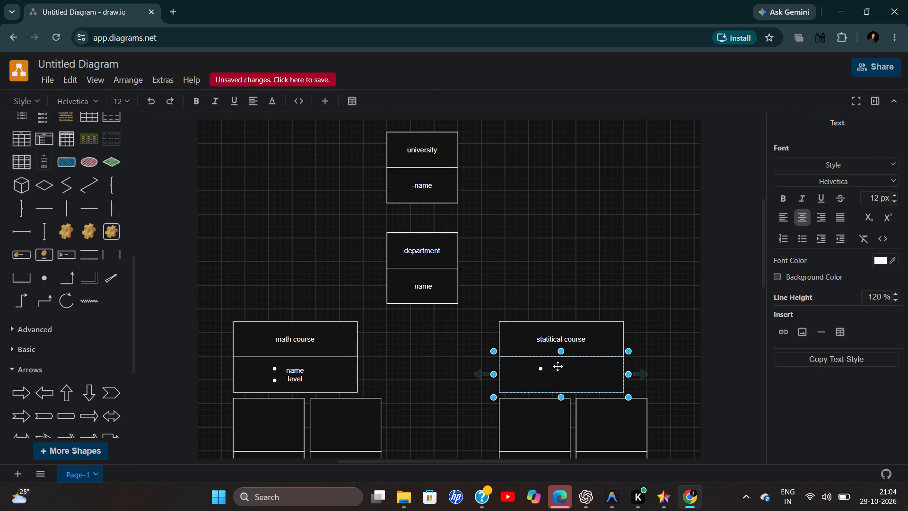
pyautogui.write('name')
pyautogui.moveTo(540, 369); pyautogui.dragTo(544, 377)
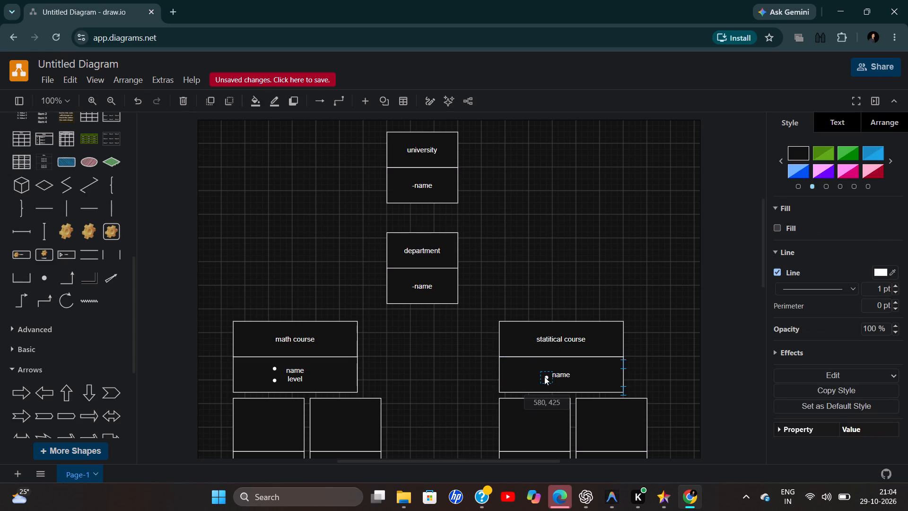
pyautogui.moveTo(544, 377); pyautogui.dragTo(545, 375)
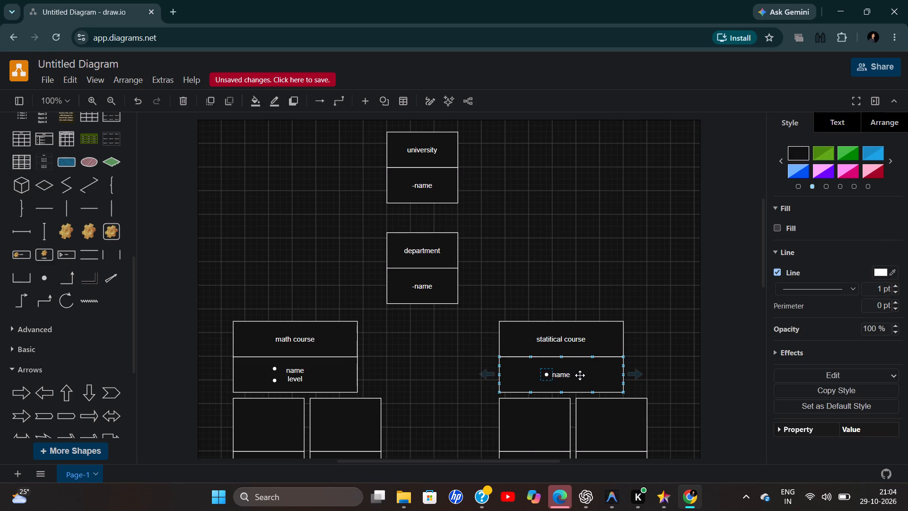
# Add "level" on a new line below "name" in the statitical course box's lower compartment.
pyautogui.click(580, 375)
pyautogui.click(573, 375)
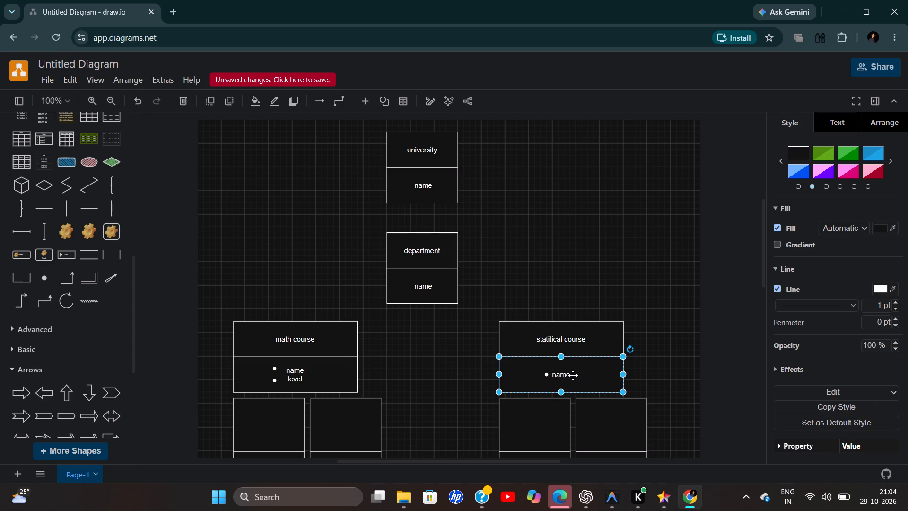
pyautogui.doubleClick(563, 375)
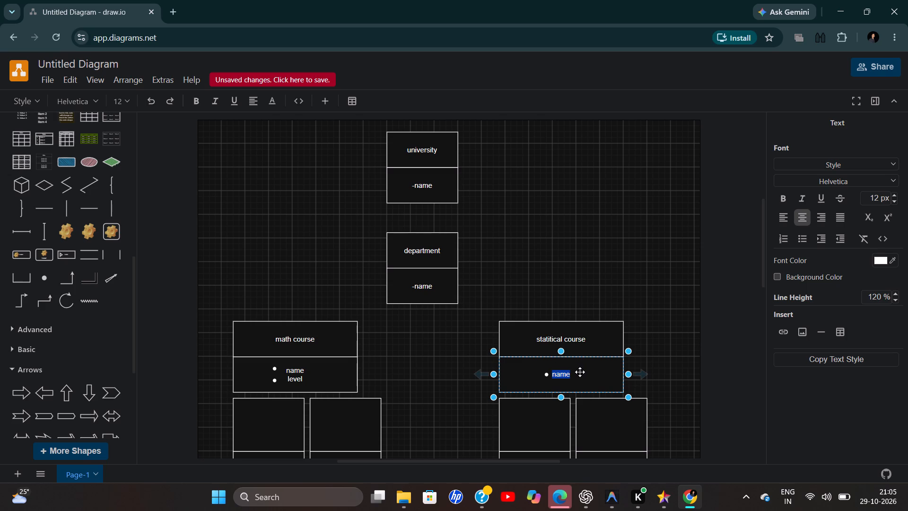
pyautogui.click(580, 372)
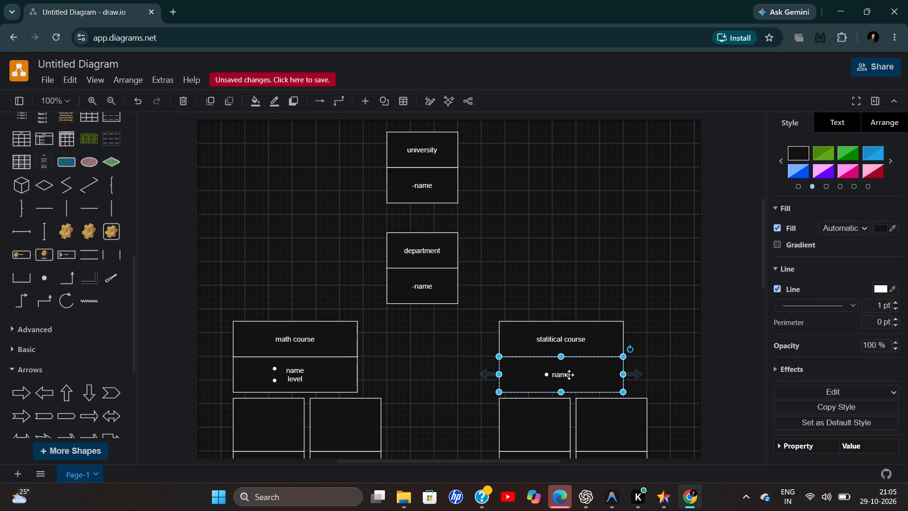
pyautogui.click(565, 375)
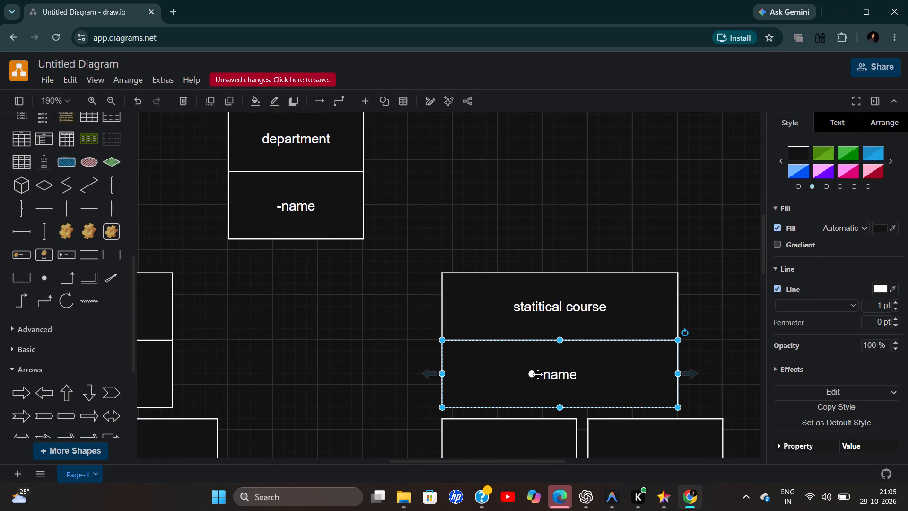
pyautogui.doubleClick(571, 377)
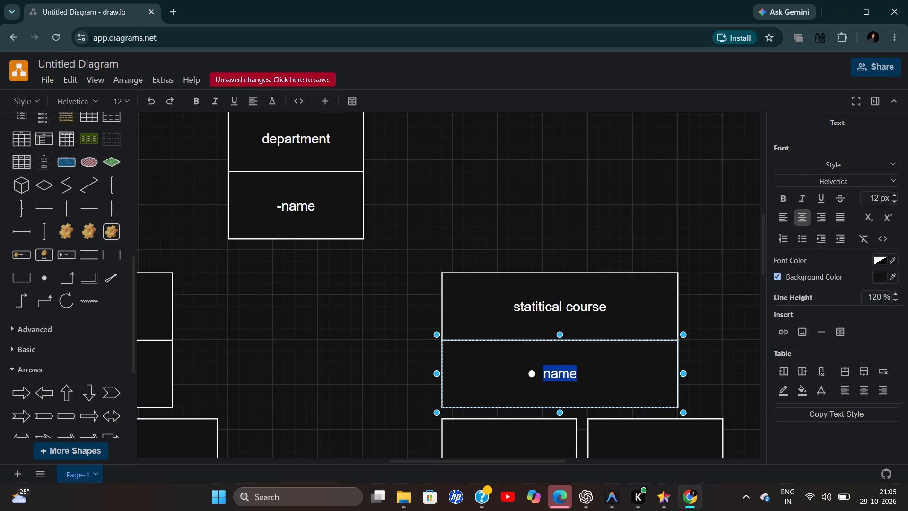
pyautogui.click(571, 377)
pyautogui.press('Right')
pyautogui.press('Return')
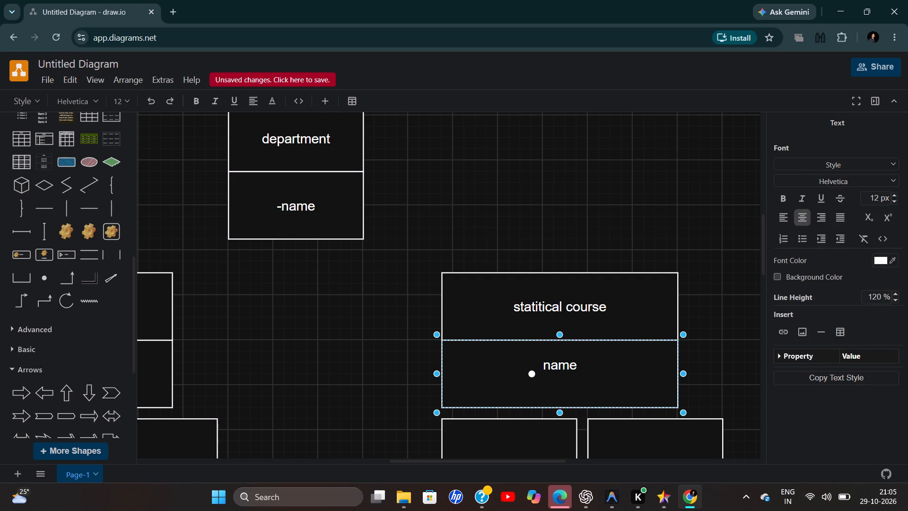
pyautogui.write('leve')
pyautogui.press('l')
# Try to paste the copied bullet dot in front of "level" within the statitical course box's text.
pyautogui.press('Left')
pyautogui.press('Left')
pyautogui.press('Left')
pyautogui.press('Left')
pyautogui.press('Left')
pyautogui.hotkey('ctrl', 'v')
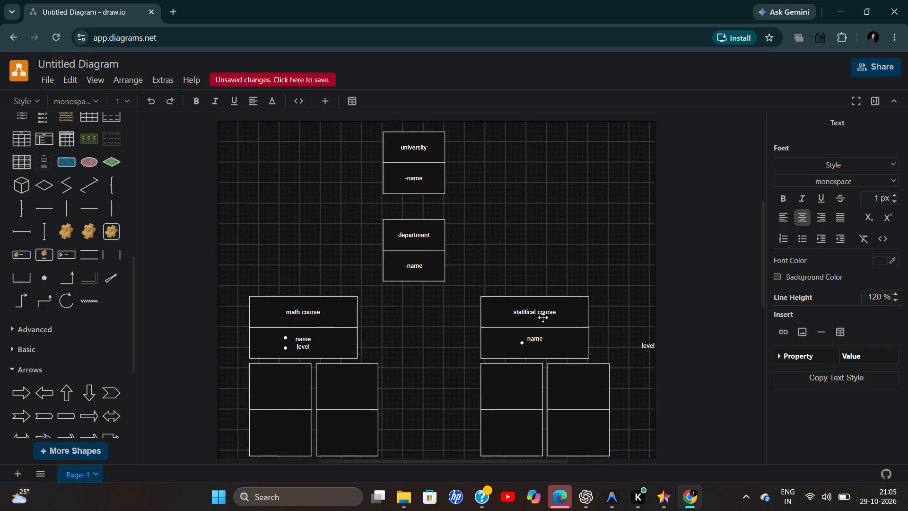
pyautogui.click(539, 355)
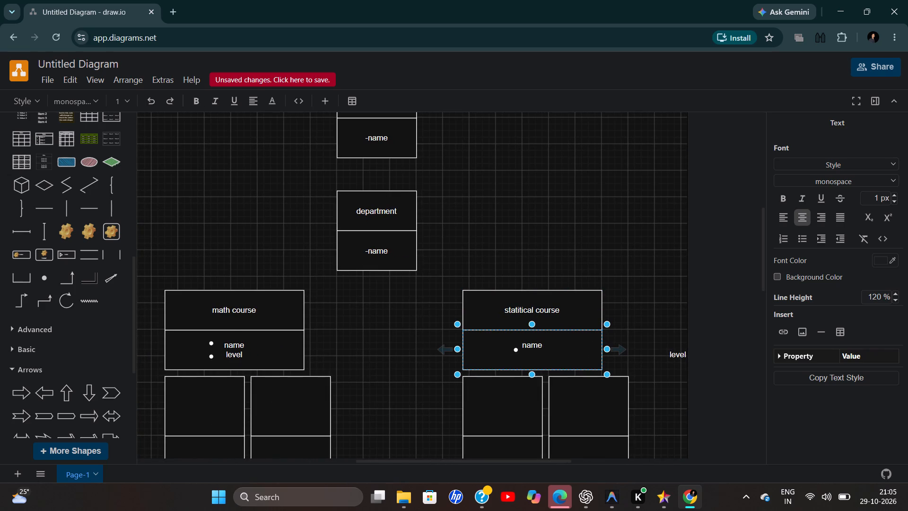
# Insert another bullet dot shape and place it below the existing dot in the statitical course box's lower compartment.
pyautogui.click(45, 274)
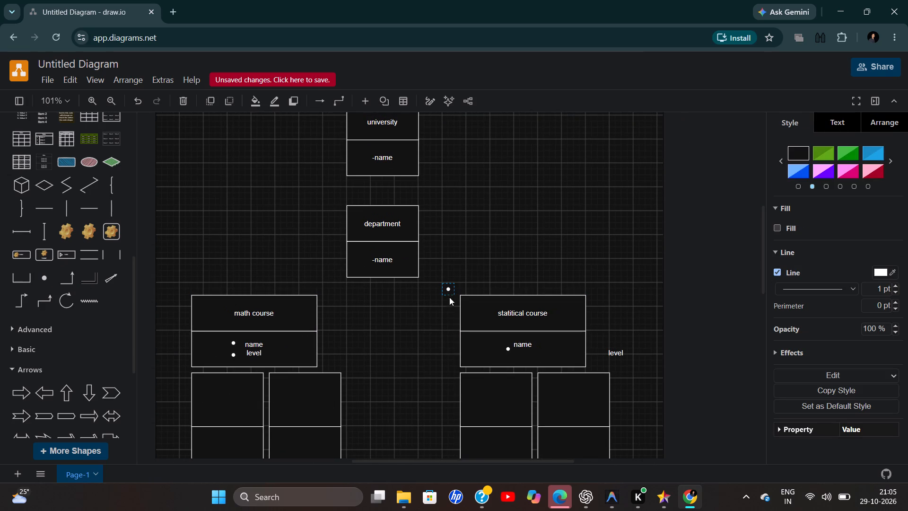
pyautogui.moveTo(448, 290); pyautogui.dragTo(513, 355)
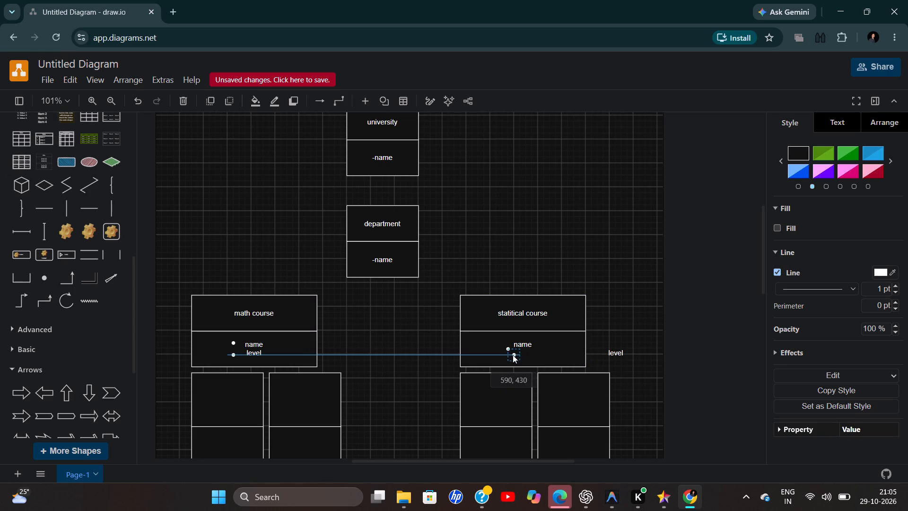
pyautogui.moveTo(513, 355); pyautogui.dragTo(511, 357)
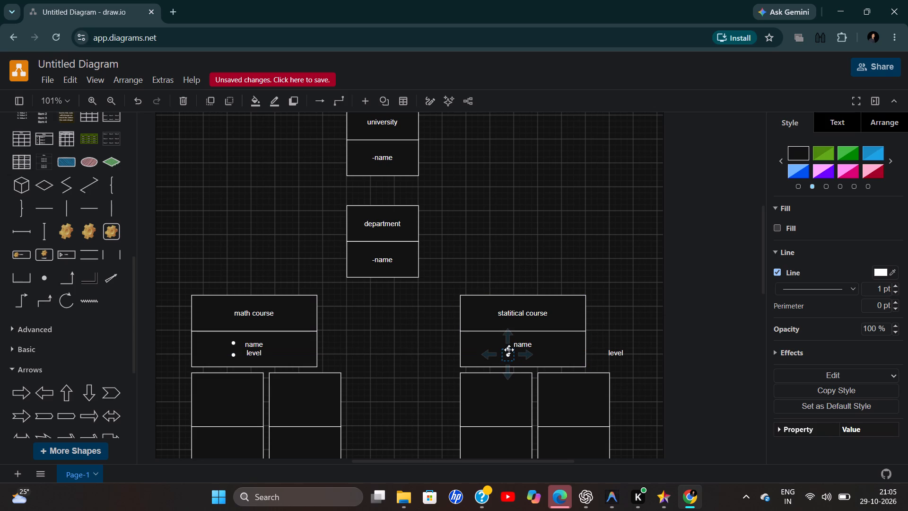
# Arrange the statitical course box's two bullet dots vertically, with one beside "name" and the other directly beneath it.
pyautogui.click(509, 350)
pyautogui.moveTo(508, 349); pyautogui.dragTo(508, 341)
pyautogui.moveTo(508, 341); pyautogui.dragTo(505, 339)
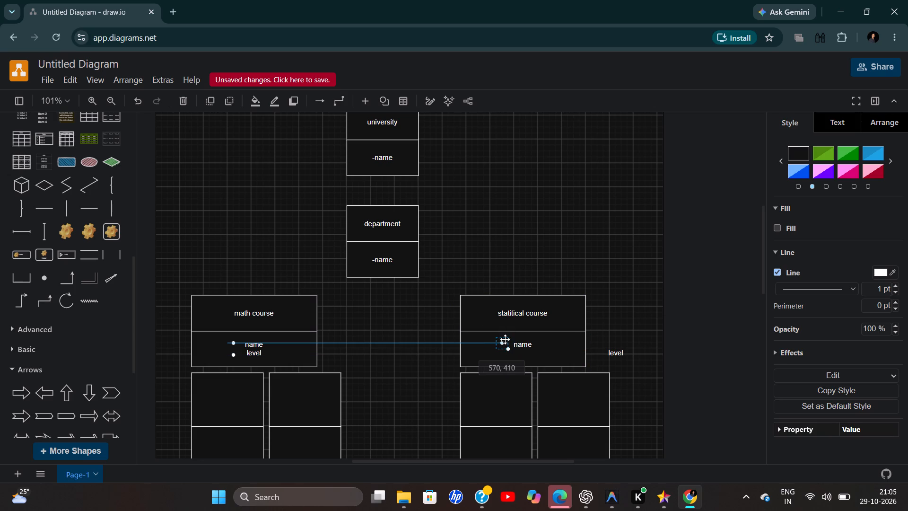
pyautogui.moveTo(505, 339); pyautogui.dragTo(533, 353)
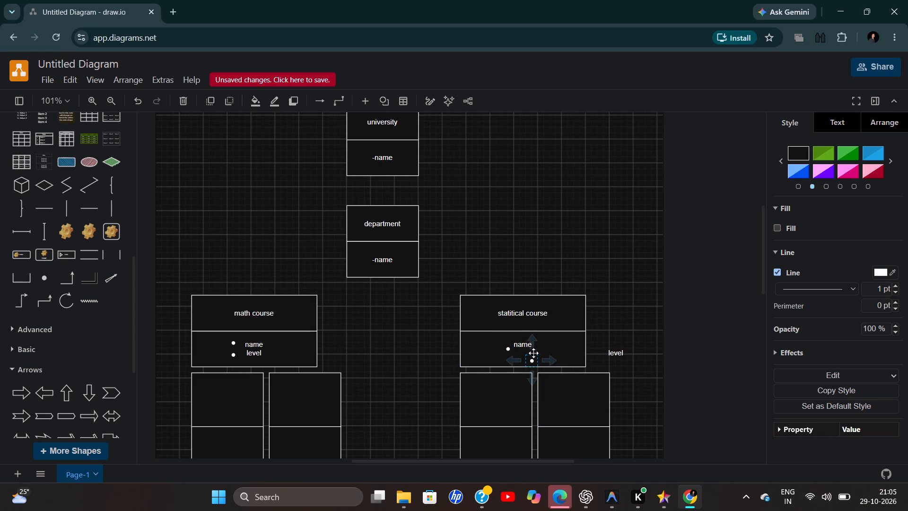
pyautogui.click(508, 352)
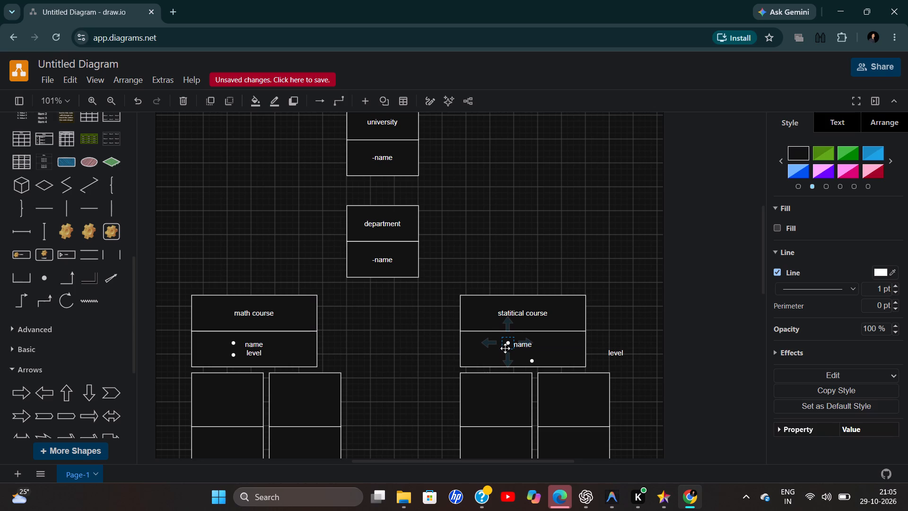
pyautogui.click(551, 349)
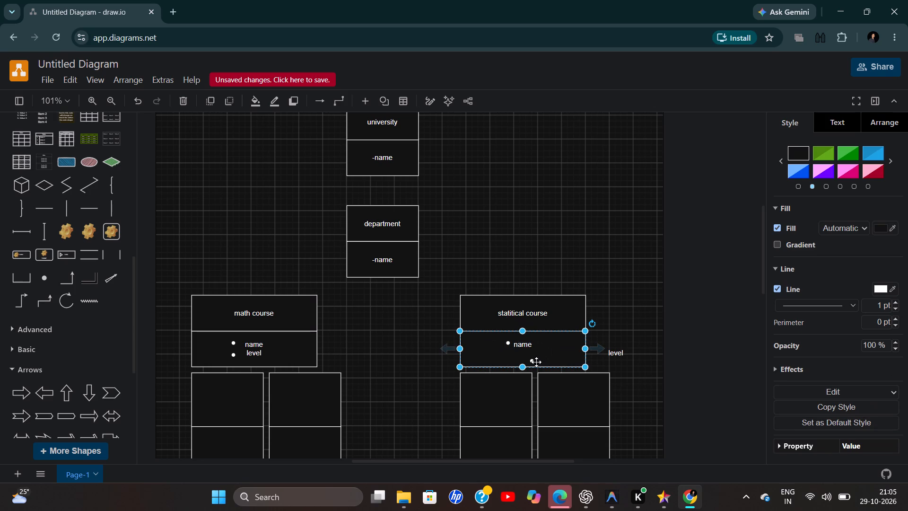
pyautogui.moveTo(533, 362); pyautogui.dragTo(512, 356)
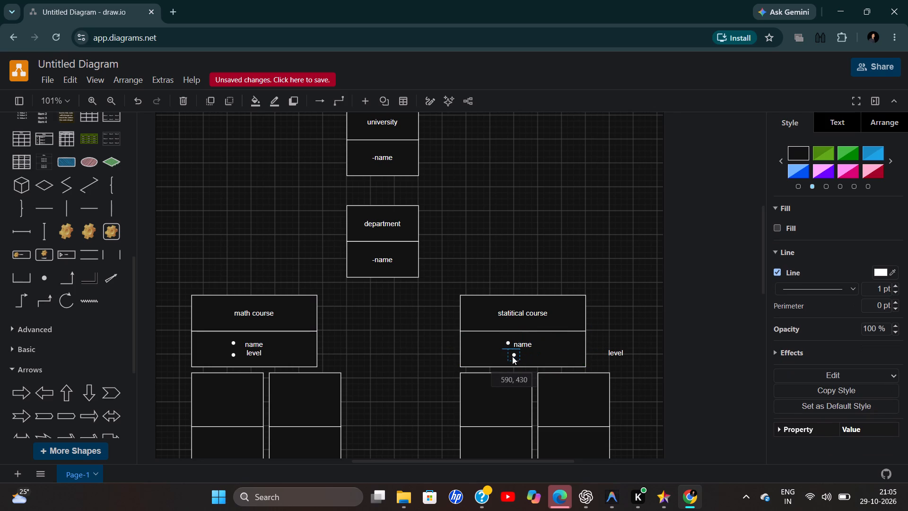
pyautogui.moveTo(512, 356); pyautogui.dragTo(511, 356)
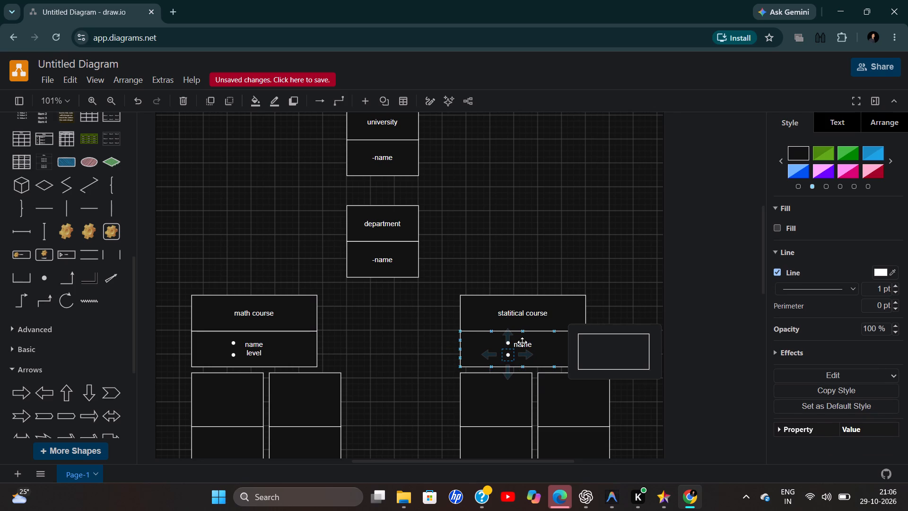
# Enter "level" below "name" in the statitical course box's lower compartment, leaving one blank line between them.
pyautogui.click(522, 342)
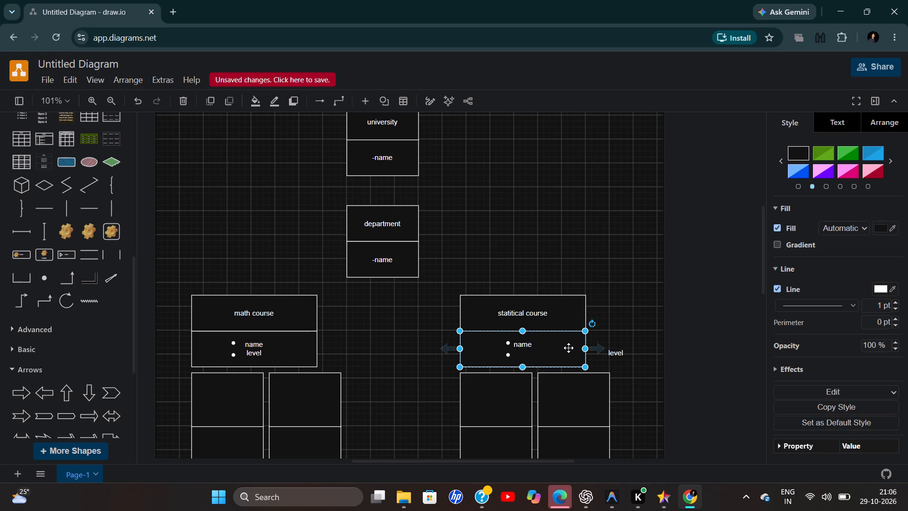
pyautogui.press('Right')
pyautogui.doubleClick(524, 343)
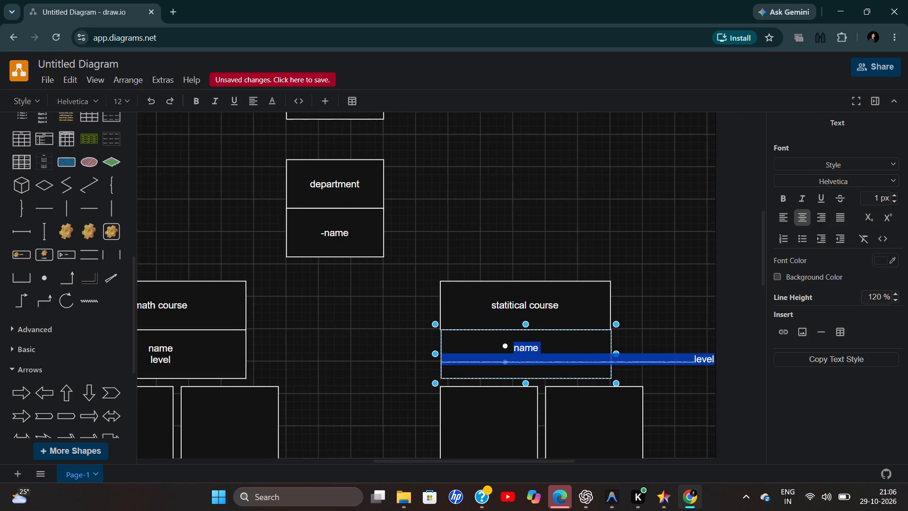
pyautogui.click(524, 344)
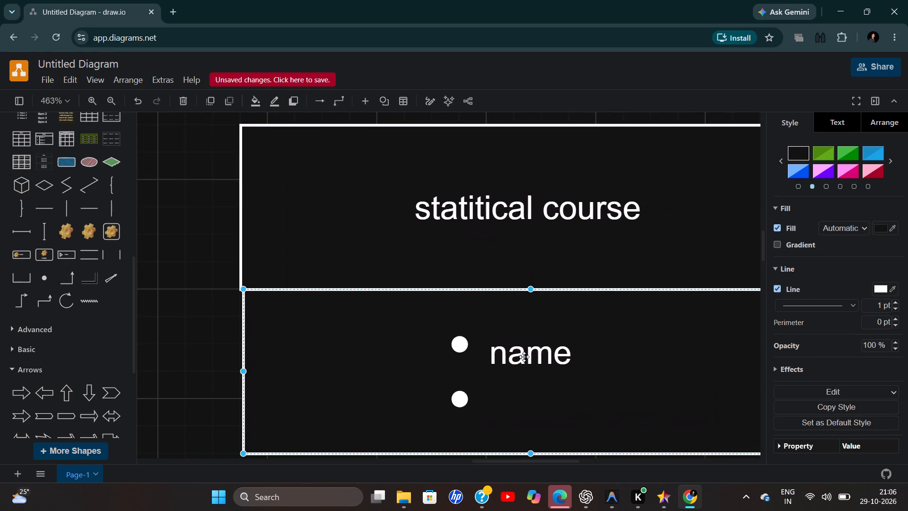
pyautogui.click(543, 354)
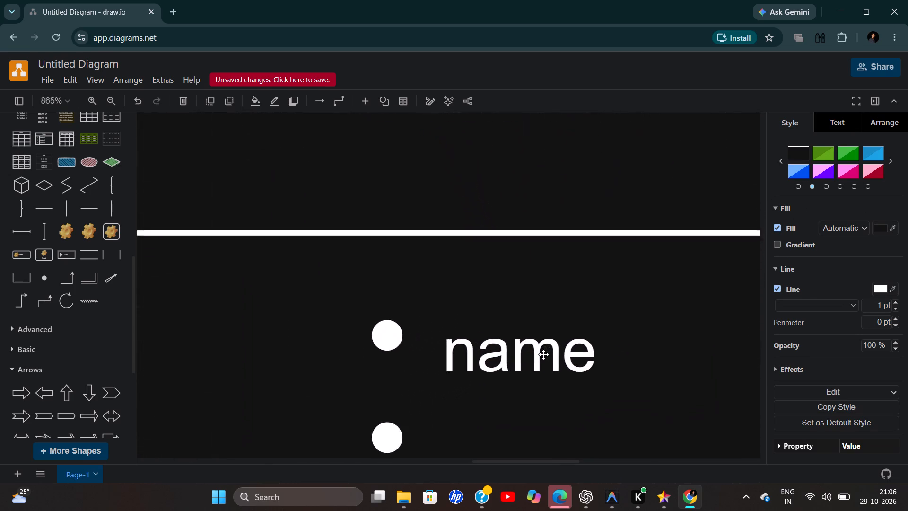
pyautogui.click(488, 344)
pyautogui.doubleClick(488, 344)
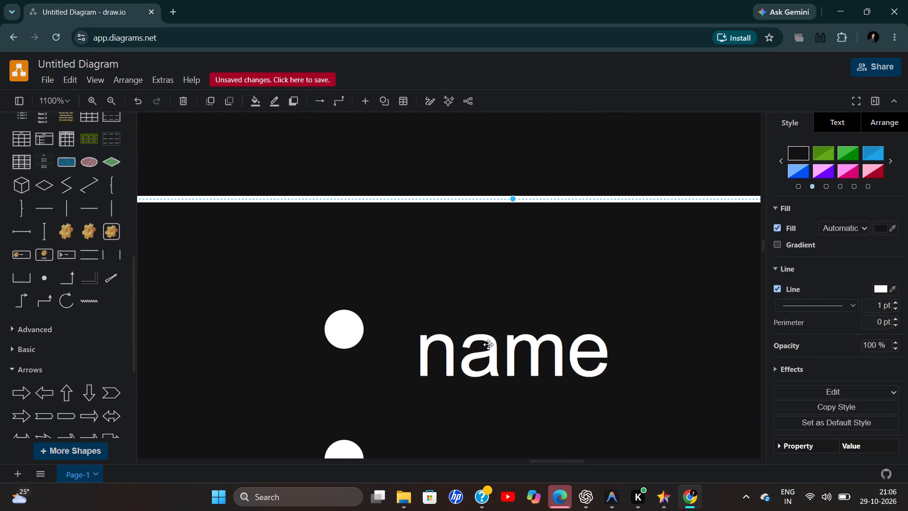
pyautogui.doubleClick(488, 344)
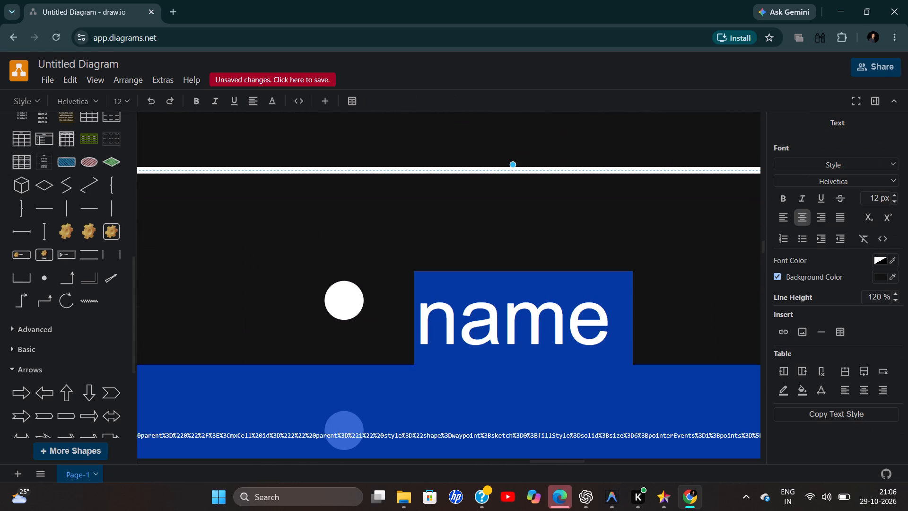
pyautogui.click(496, 345)
pyautogui.press('Right')
pyautogui.press('Right')
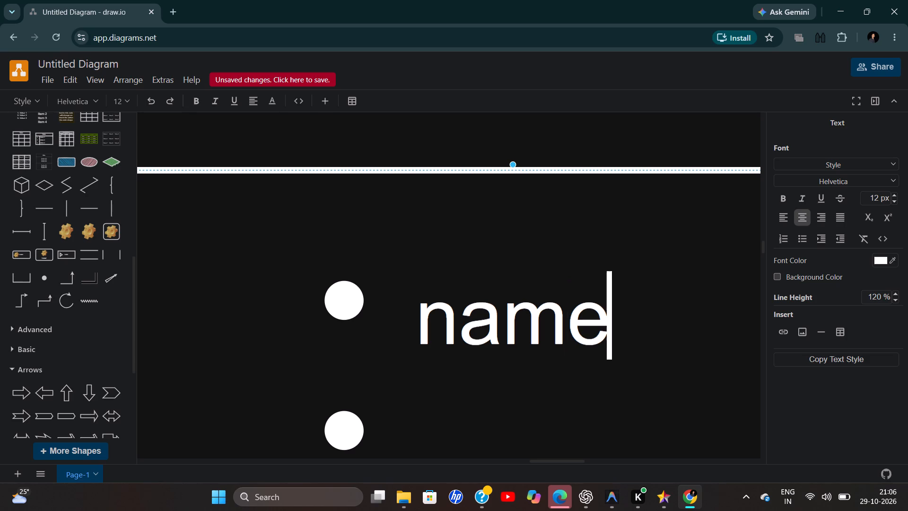
pyautogui.press('Return')
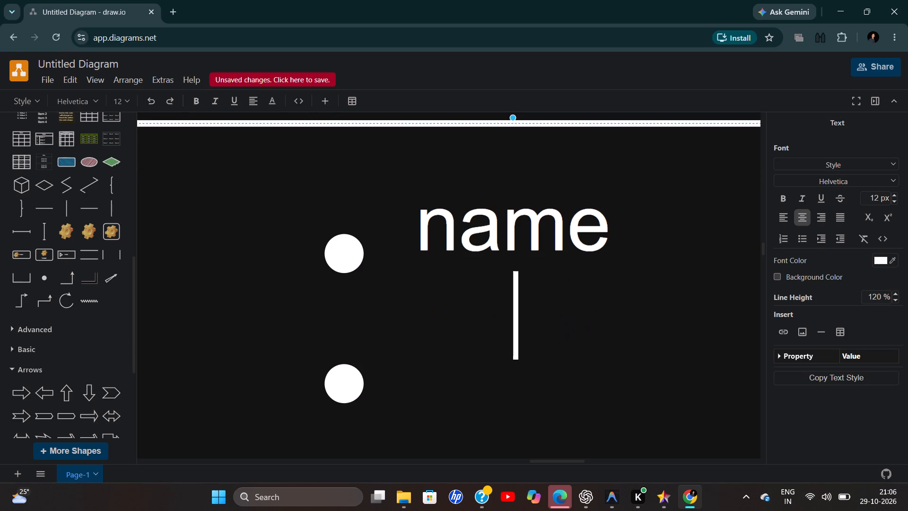
pyautogui.press('Return')
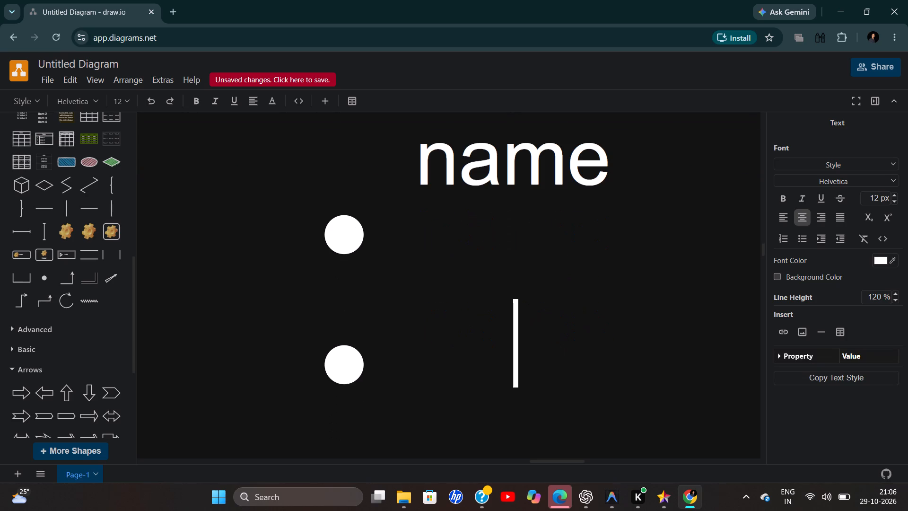
pyautogui.press('l')
pyautogui.write('evel')
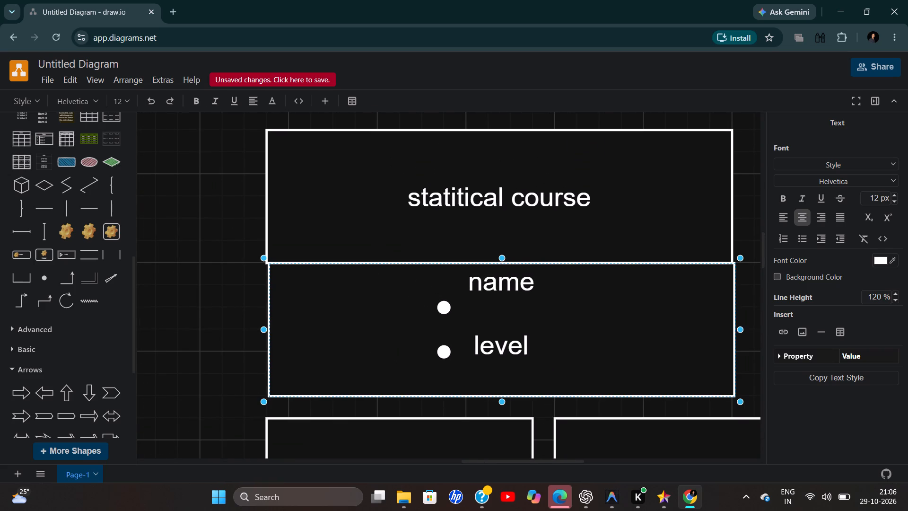
# Move the upper bullet dot in the statitical course box up until it lines up with "name".
pyautogui.moveTo(444, 308); pyautogui.dragTo(443, 293)
pyautogui.click(443, 293)
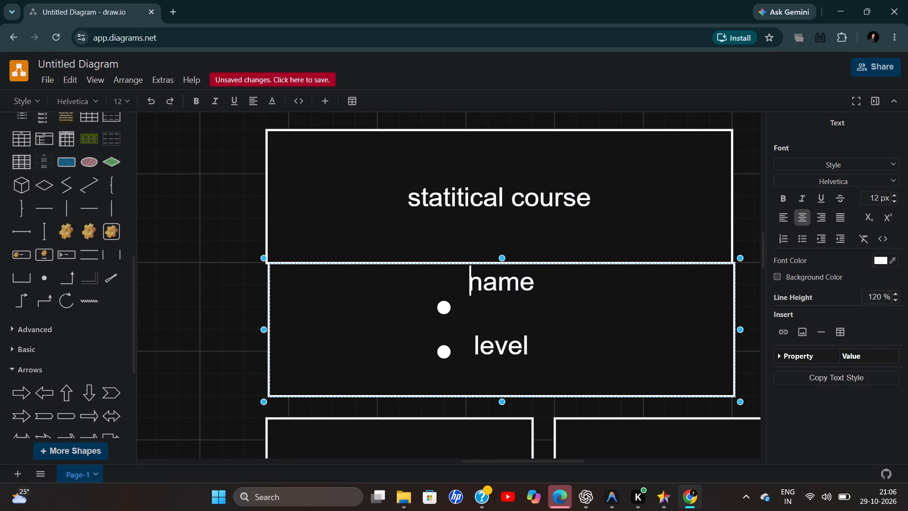
pyautogui.click(442, 307)
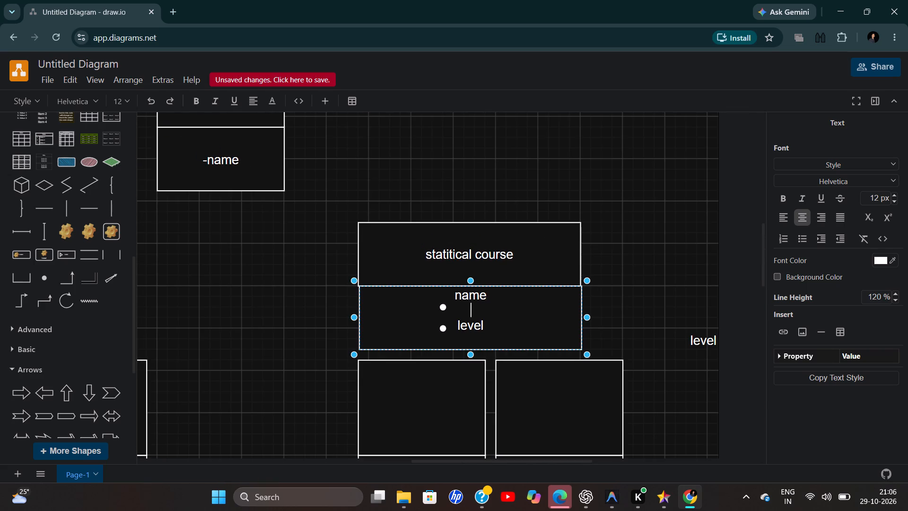
pyautogui.click(406, 316)
pyautogui.click(320, 316)
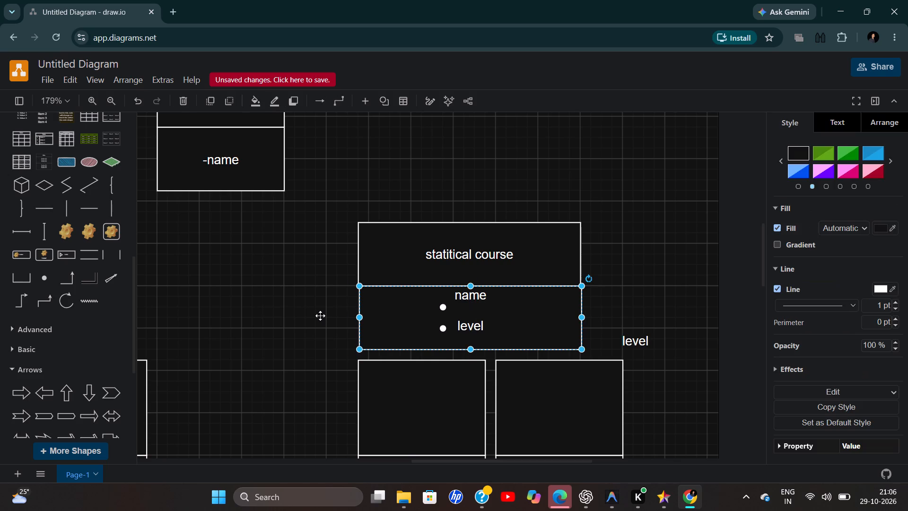
pyautogui.moveTo(442, 307); pyautogui.dragTo(442, 304)
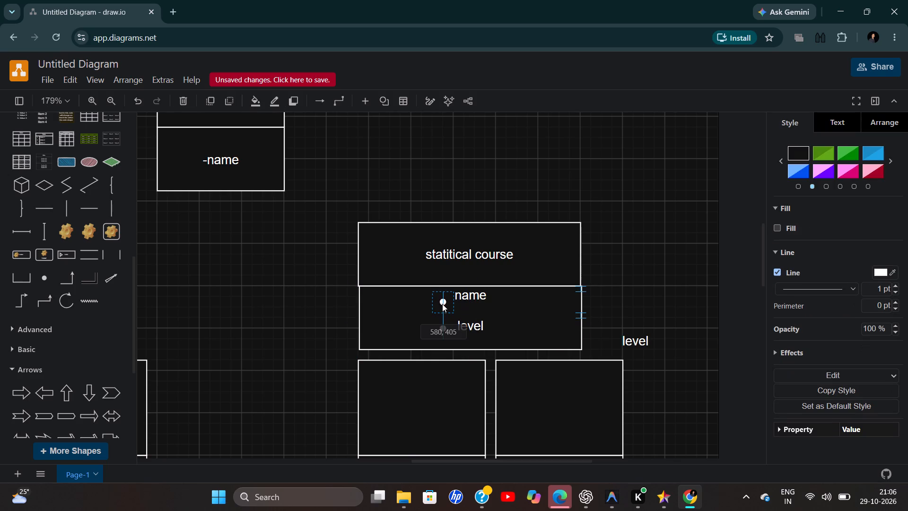
pyautogui.moveTo(442, 304); pyautogui.dragTo(437, 296)
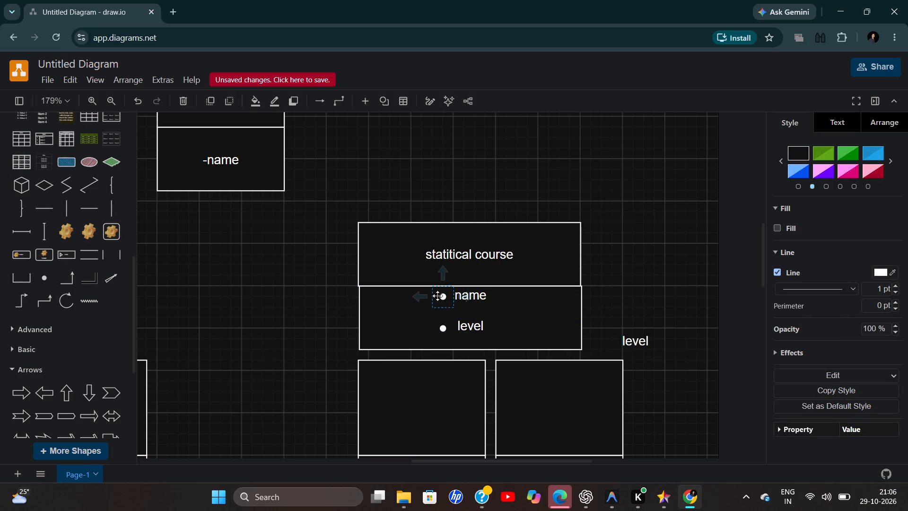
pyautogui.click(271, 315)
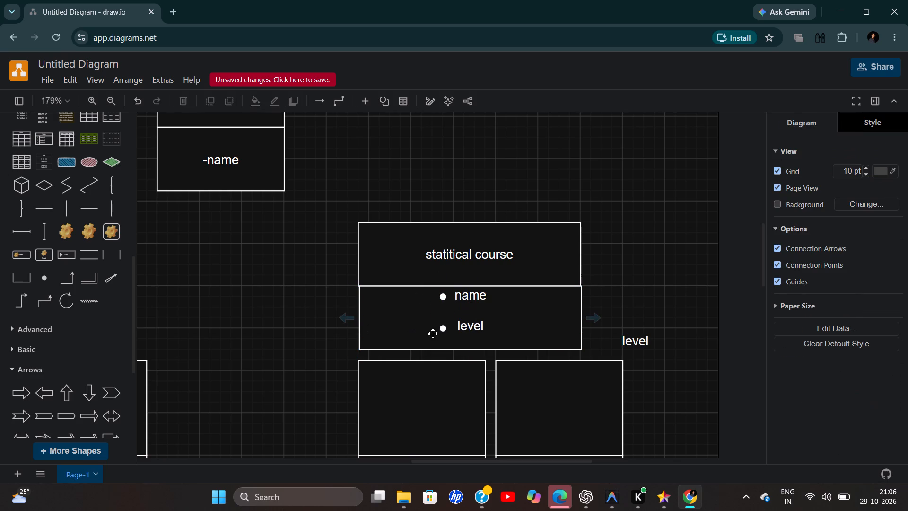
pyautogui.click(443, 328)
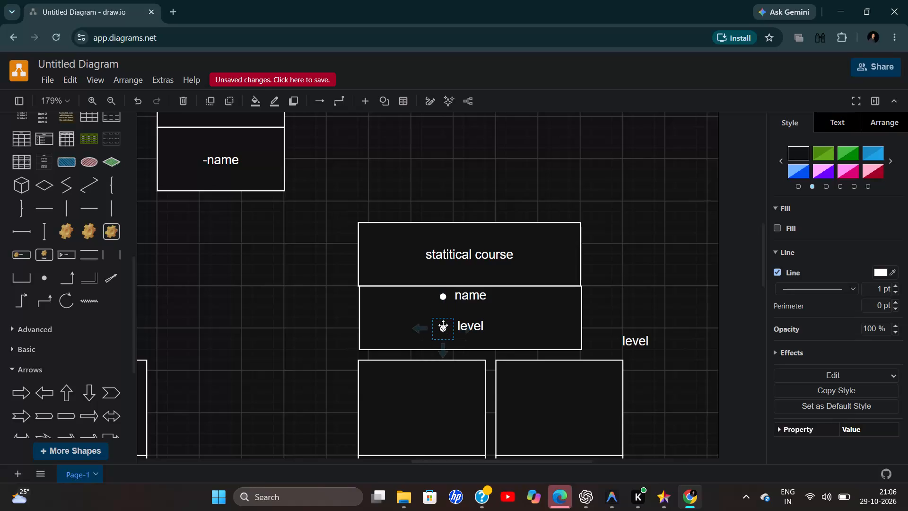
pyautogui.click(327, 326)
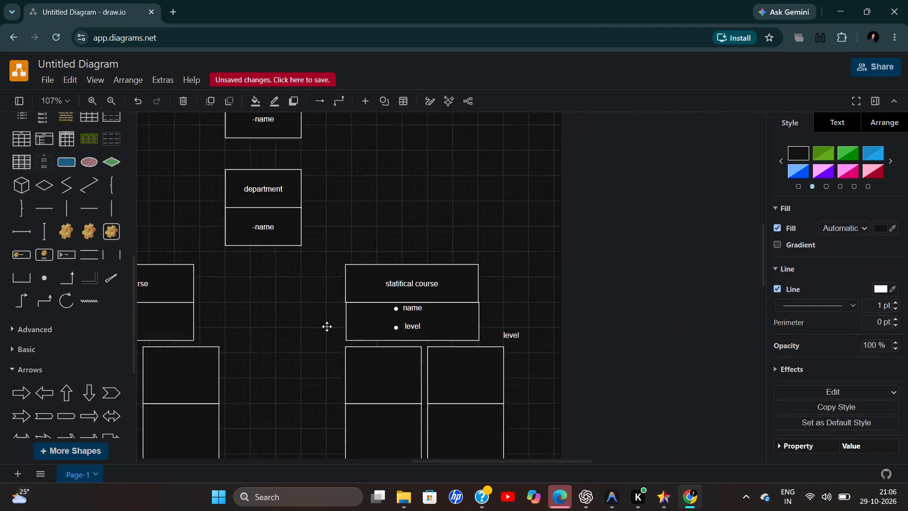
# Enter the text "un" in the upper compartment of the left-hand box beneath the math course box.
pyautogui.hscroll(3, 327, 326)
pyautogui.scroll(1, 327, 326)
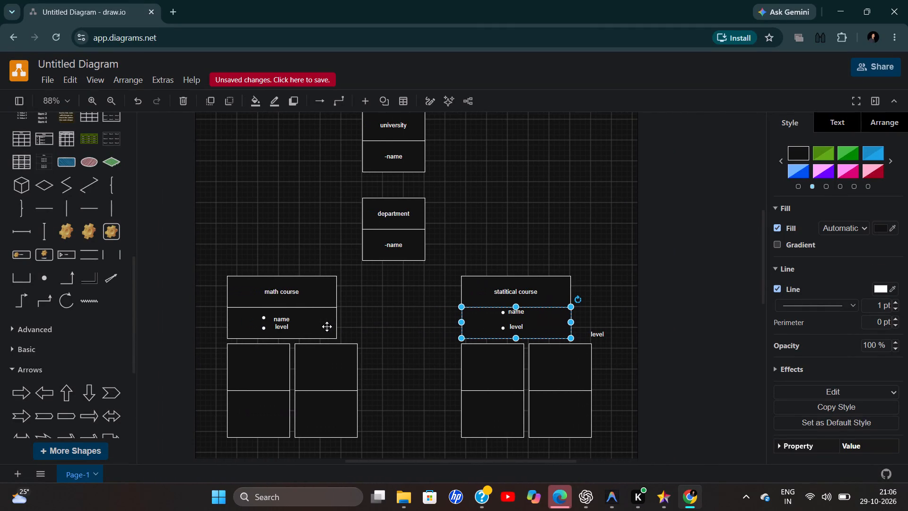
pyautogui.scroll(1, 327, 326)
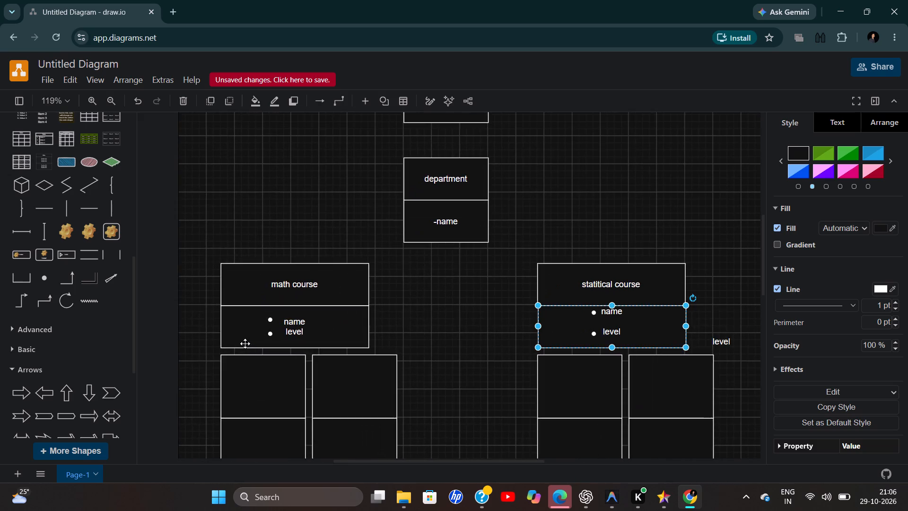
pyautogui.scroll(-1, 245, 344)
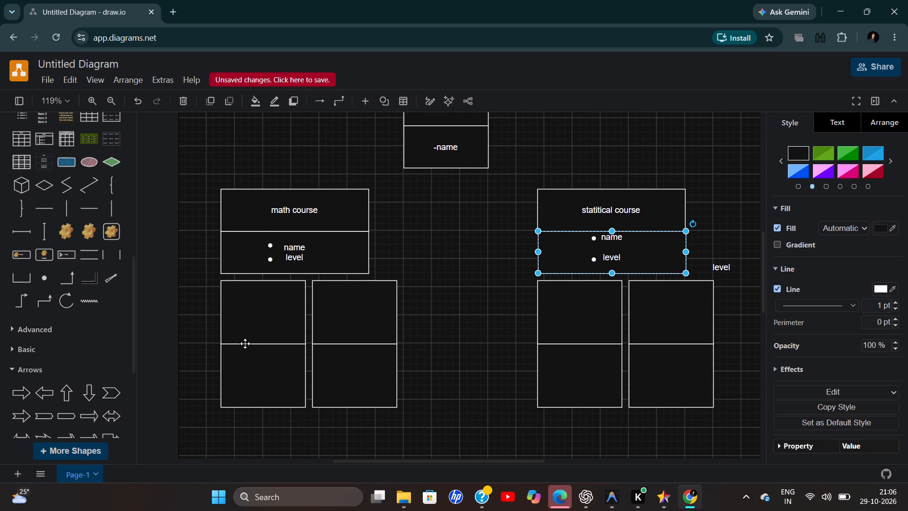
pyautogui.doubleClick(251, 305)
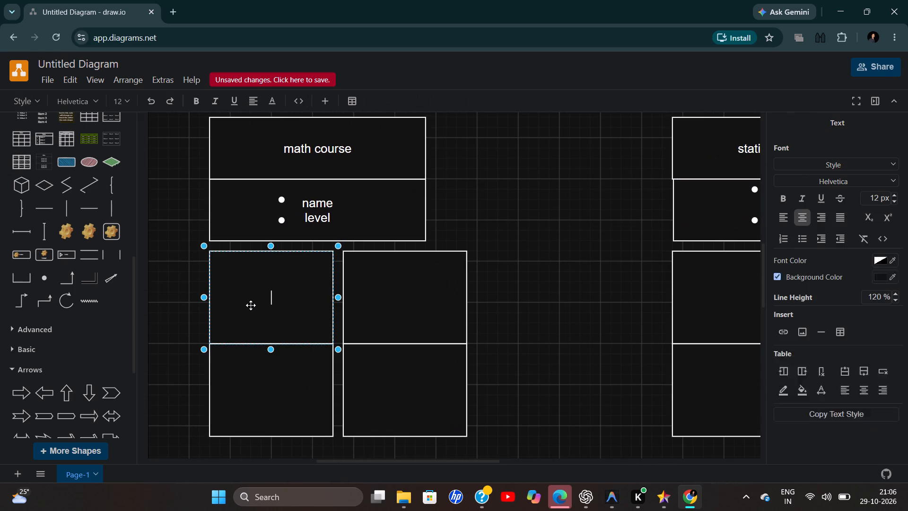
pyautogui.write('un')
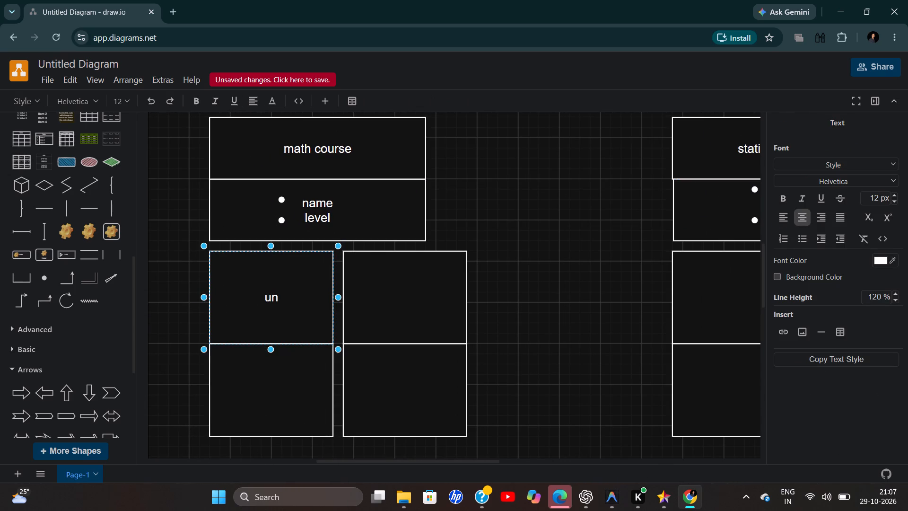
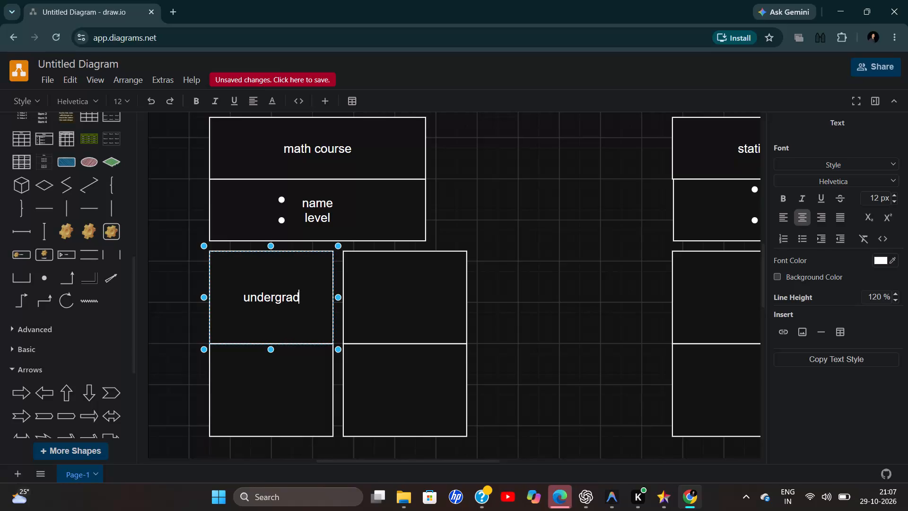
# Label the upper compartments of the two boxes beneath the math course box "undergraduate math" and "graduate math".
pyautogui.write('uate')
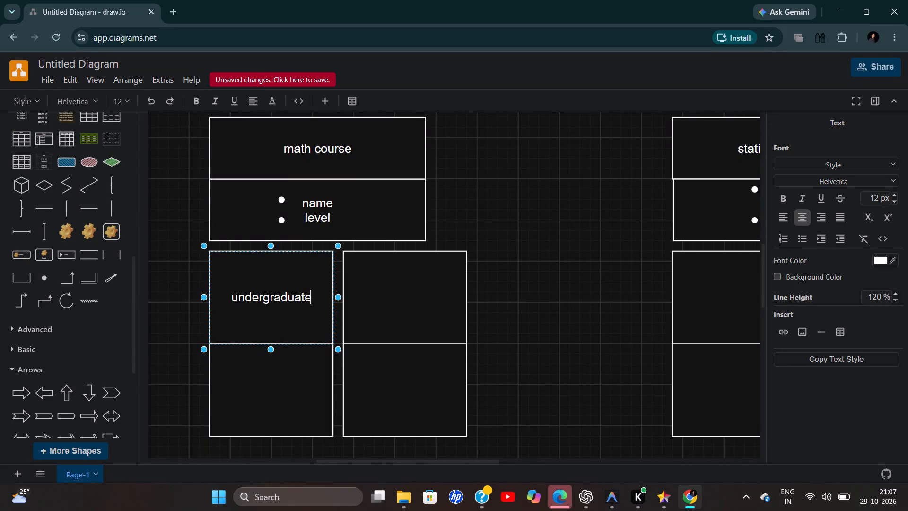
pyautogui.press('space')
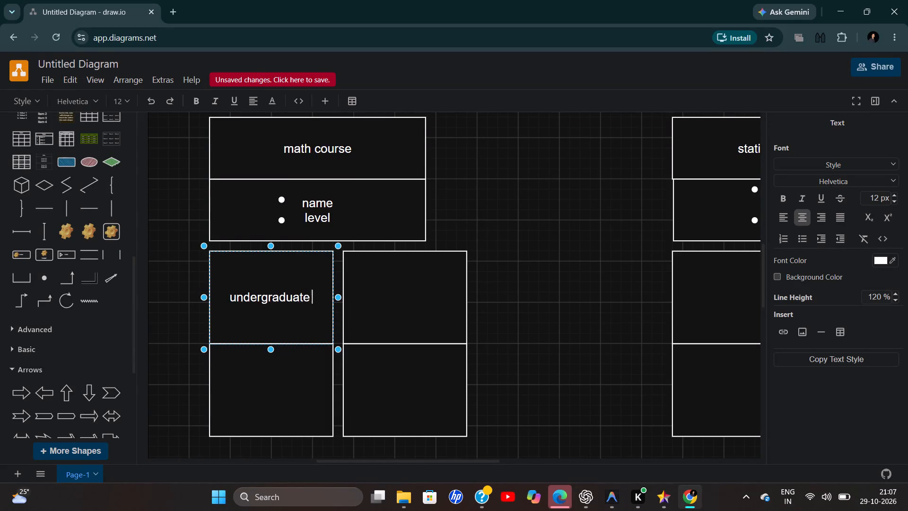
pyautogui.write('math')
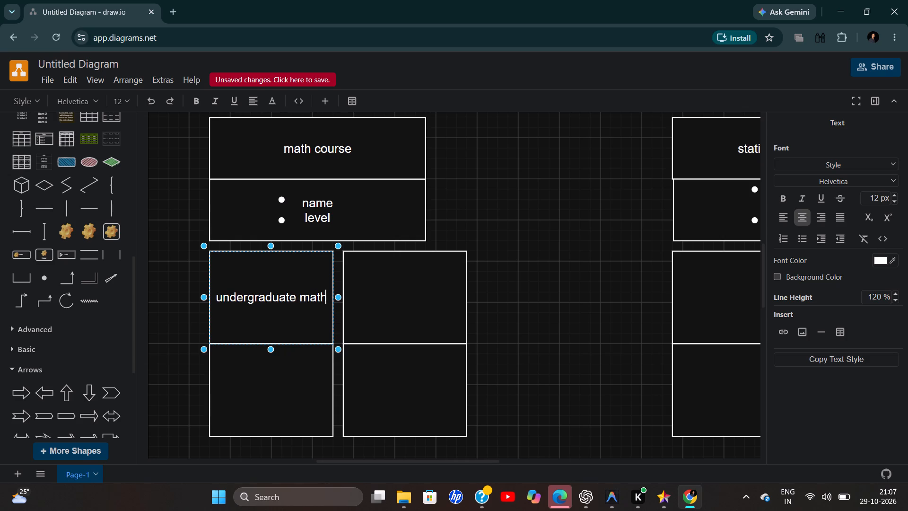
pyautogui.doubleClick(368, 305)
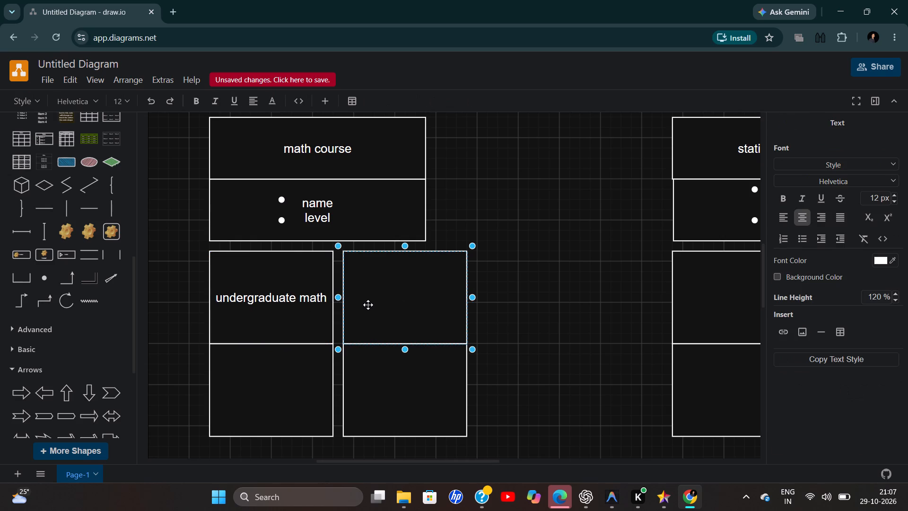
pyautogui.write('graduate m')
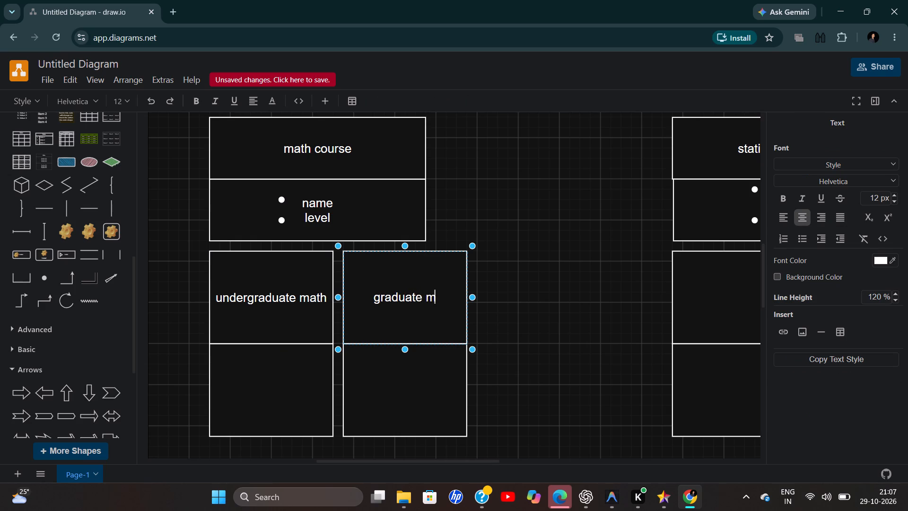
pyautogui.write('ath')
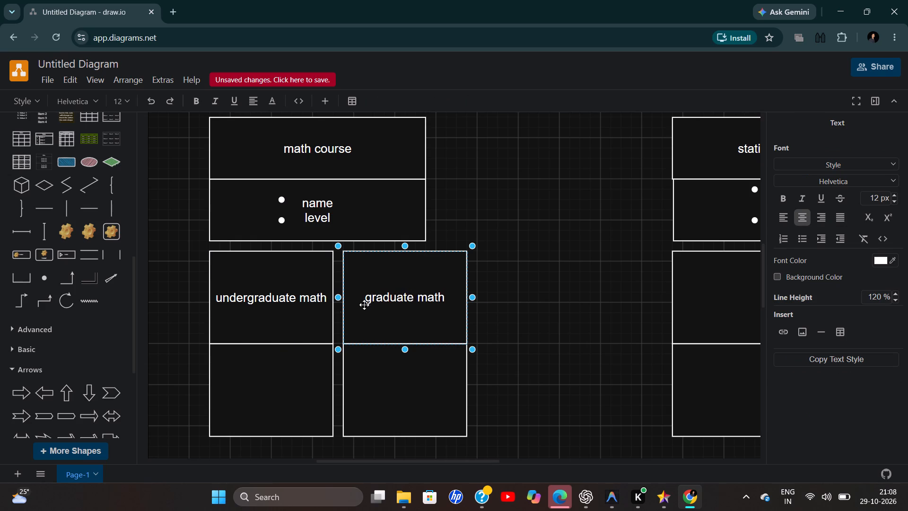
# Enter "name" and "level" in the undergraduate math box's lower compartment, leaving one blank line between them.
pyautogui.doubleClick(238, 380)
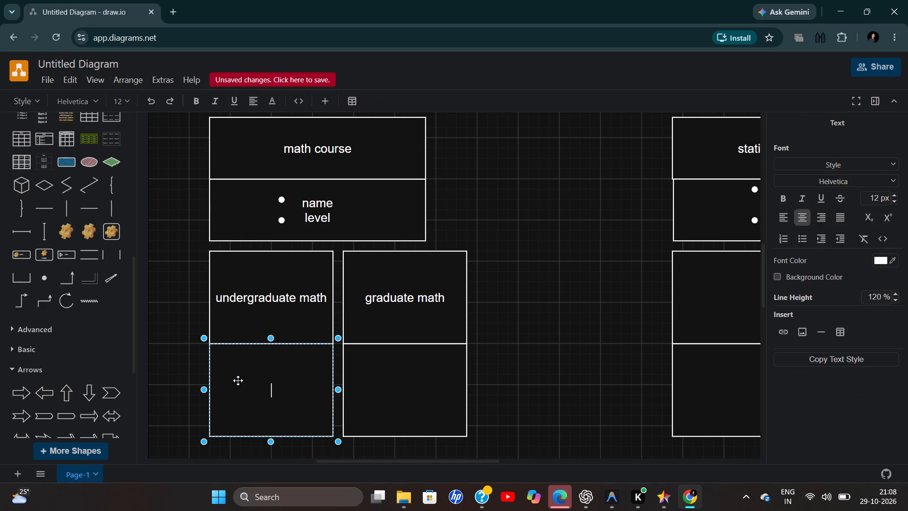
pyautogui.write('name')
pyautogui.press('Return')
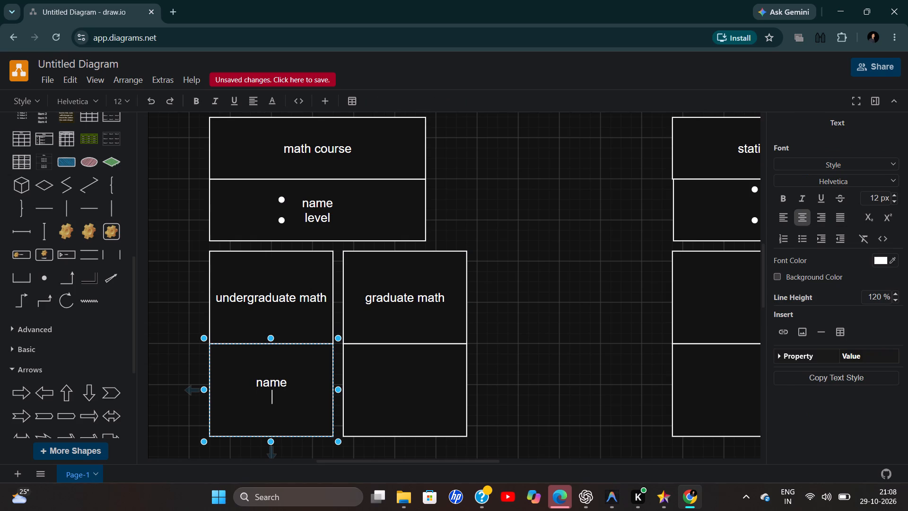
pyautogui.press('Return')
pyautogui.write('level')
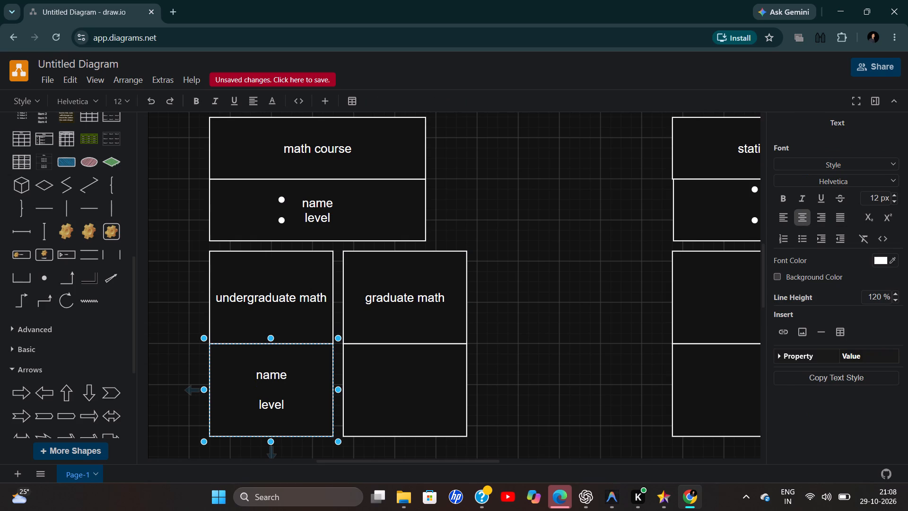
# Add two Waypoint bullet dots in the undergraduate math box's lower compartment, one beside "name" and one beside "level".
pyautogui.click(43, 276)
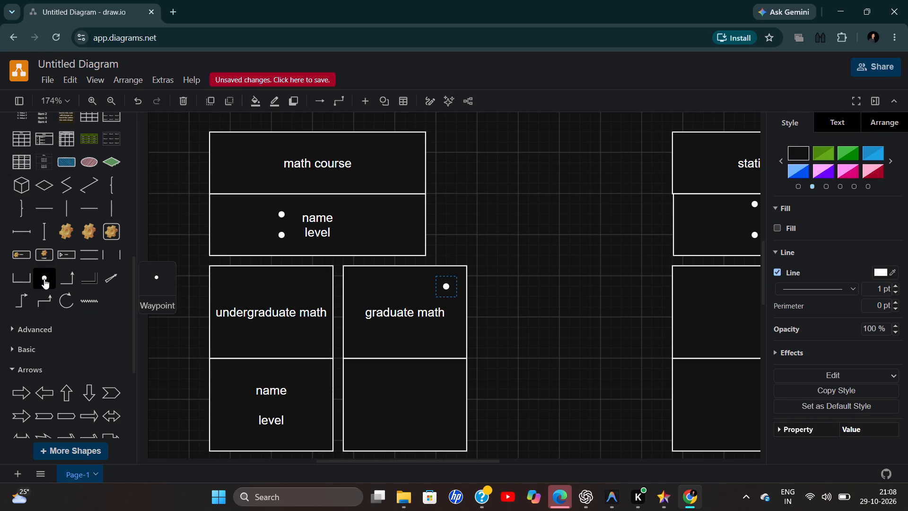
pyautogui.moveTo(44, 279); pyautogui.dragTo(213, 369)
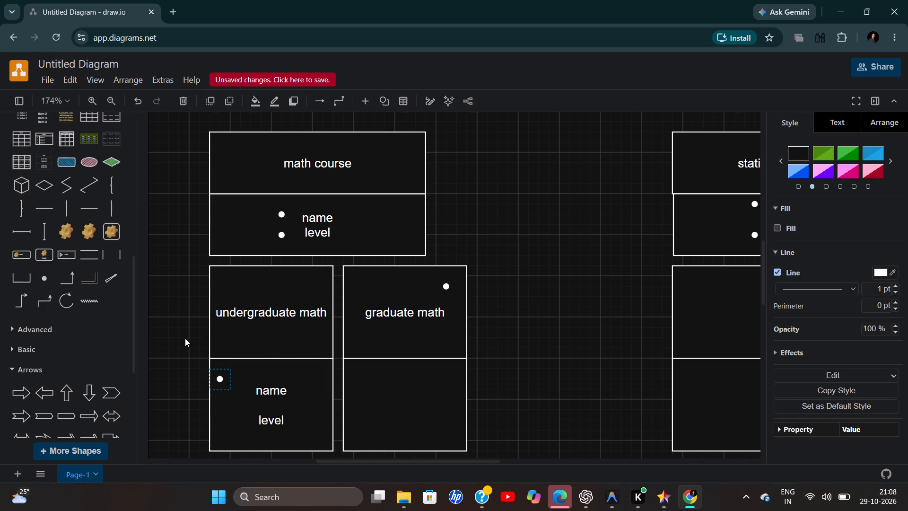
pyautogui.moveTo(224, 380); pyautogui.dragTo(240, 389)
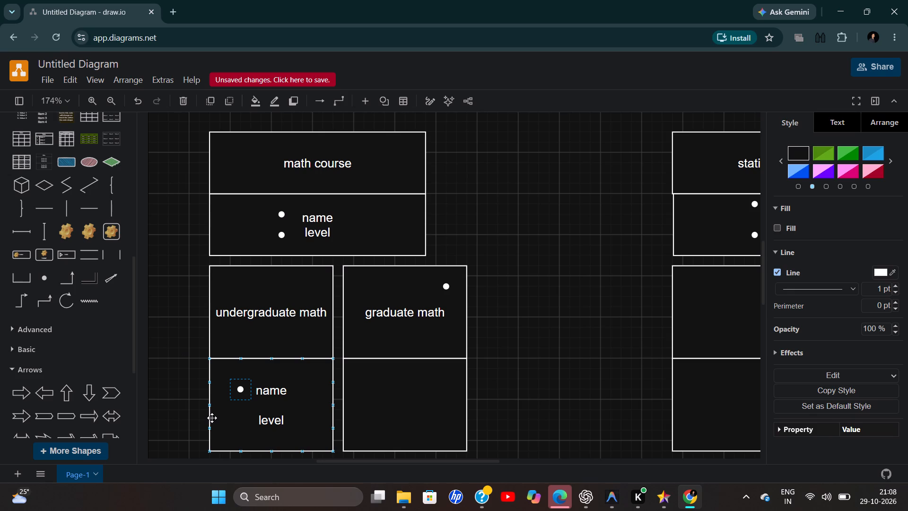
pyautogui.hotkey('ctrl', 'c')
pyautogui.hotkey('ctrl', 'v')
pyautogui.moveTo(222, 419); pyautogui.dragTo(236, 417)
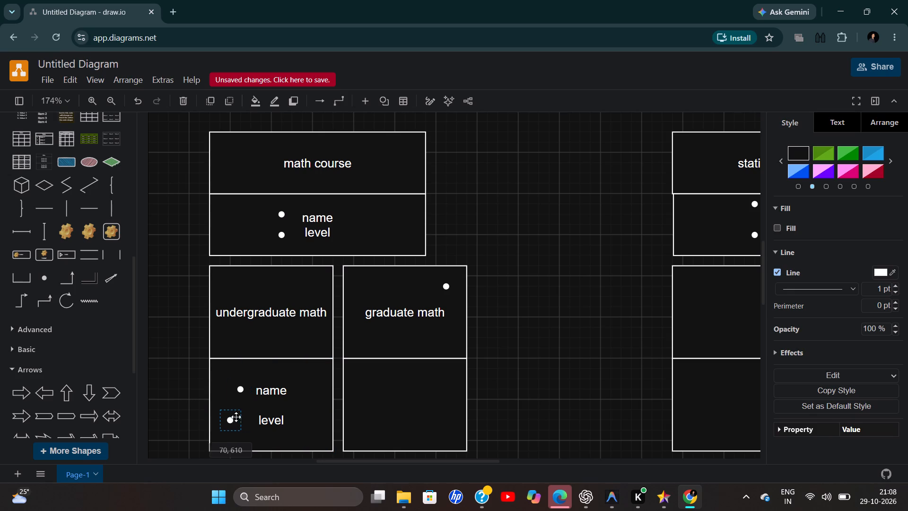
pyautogui.moveTo(236, 417); pyautogui.dragTo(244, 417)
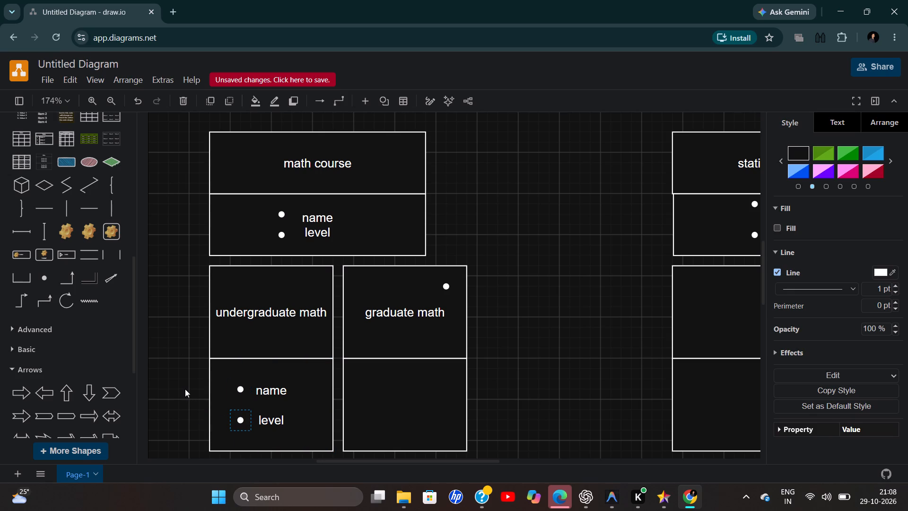
pyautogui.click(184, 388)
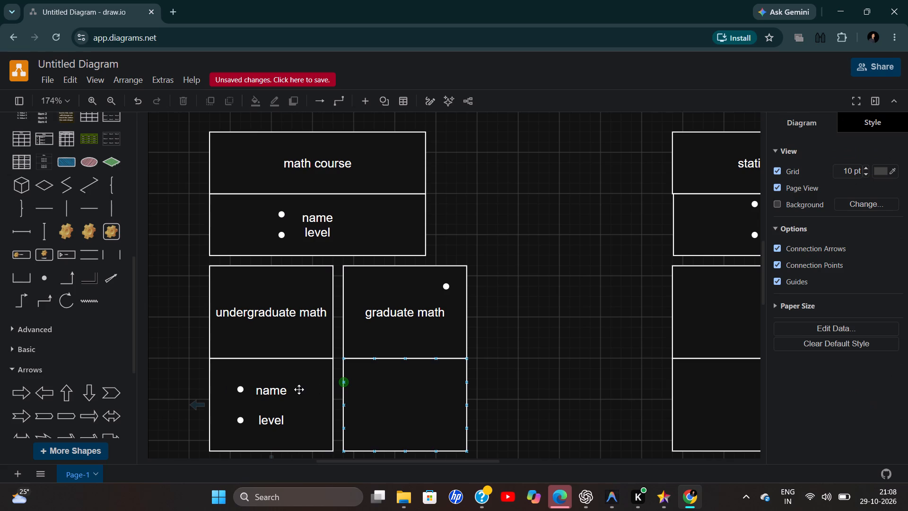
# Replace the empty compartment beneath "graduate math" with a copy of the undergraduate math box's name and level compartment.
pyautogui.click(263, 396)
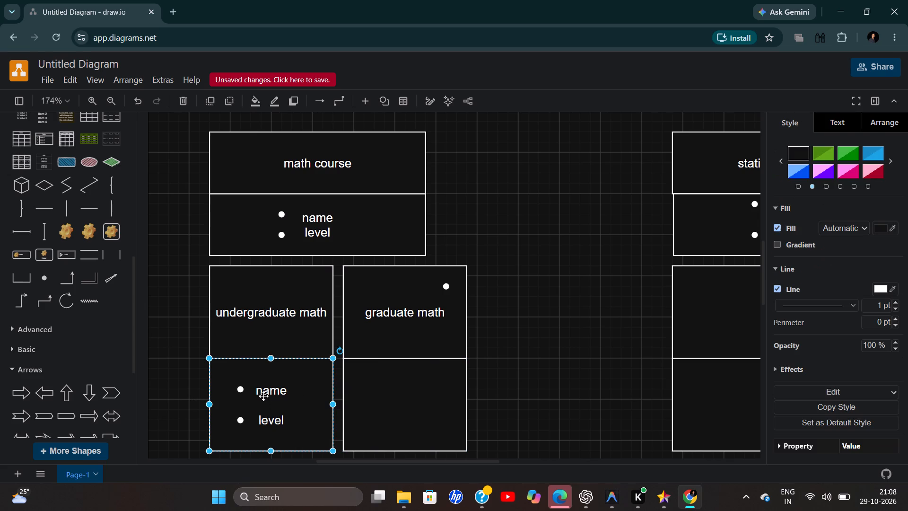
pyautogui.hotkey('ctrl', 'c')
pyautogui.hotkey('ctrl', 'v')
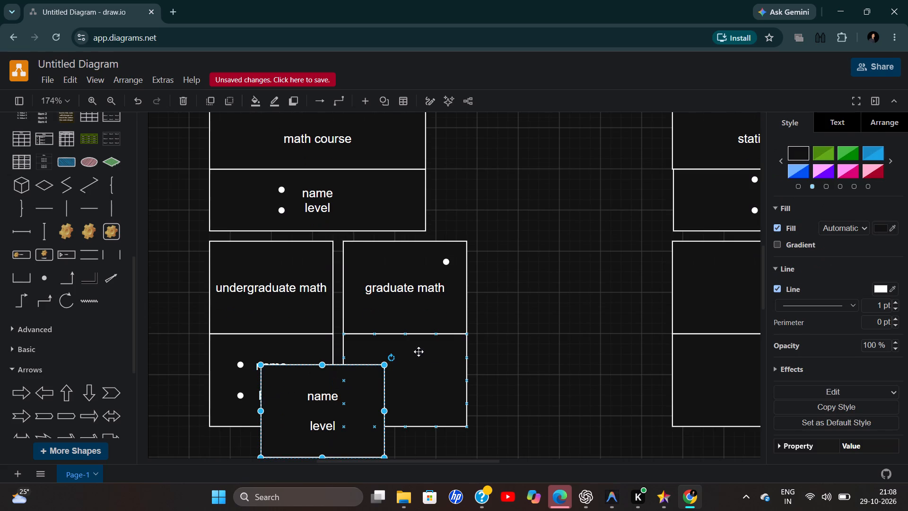
pyautogui.click(466, 344)
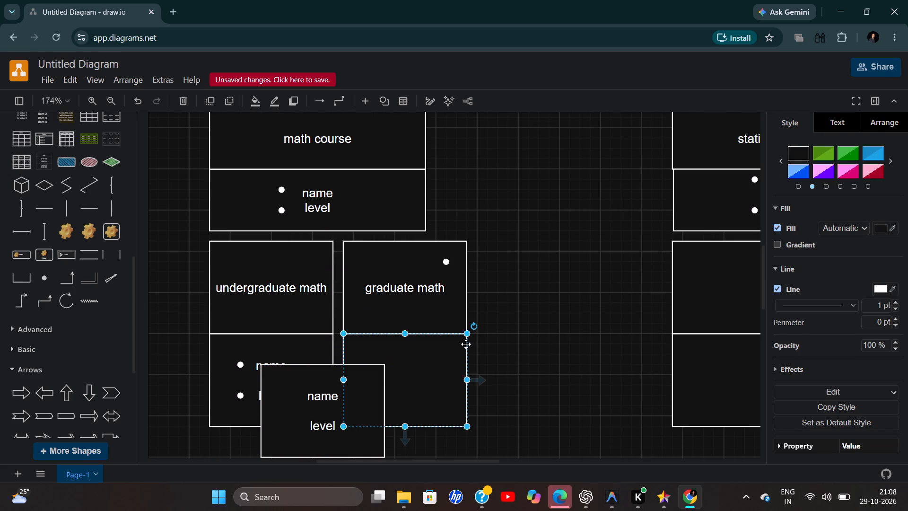
pyautogui.press('Delete')
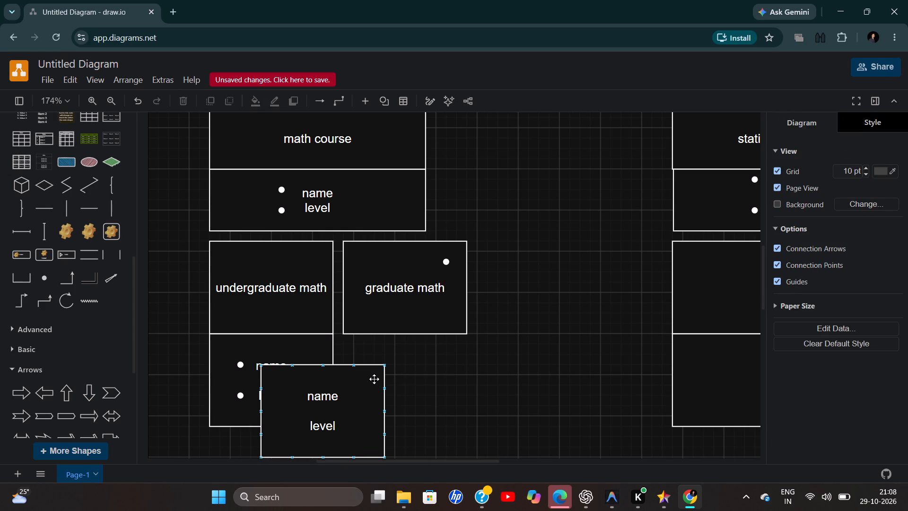
pyautogui.moveTo(373, 378); pyautogui.dragTo(451, 344)
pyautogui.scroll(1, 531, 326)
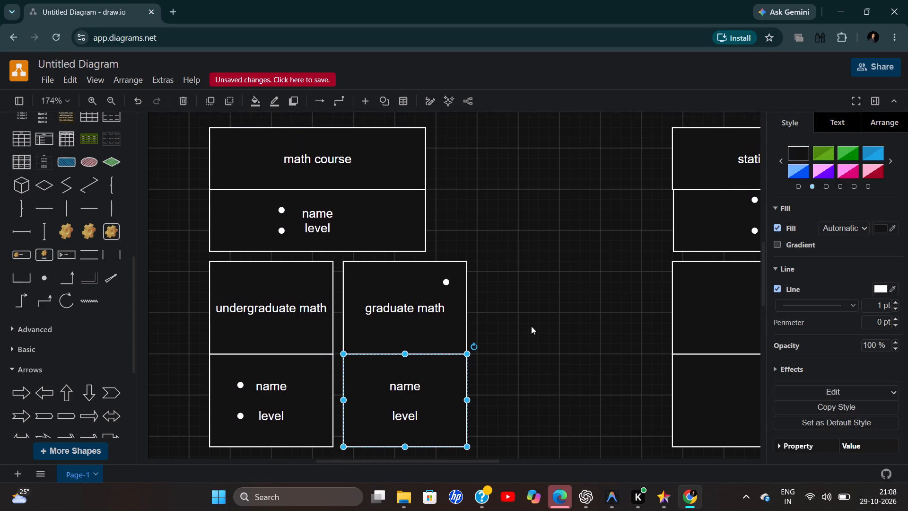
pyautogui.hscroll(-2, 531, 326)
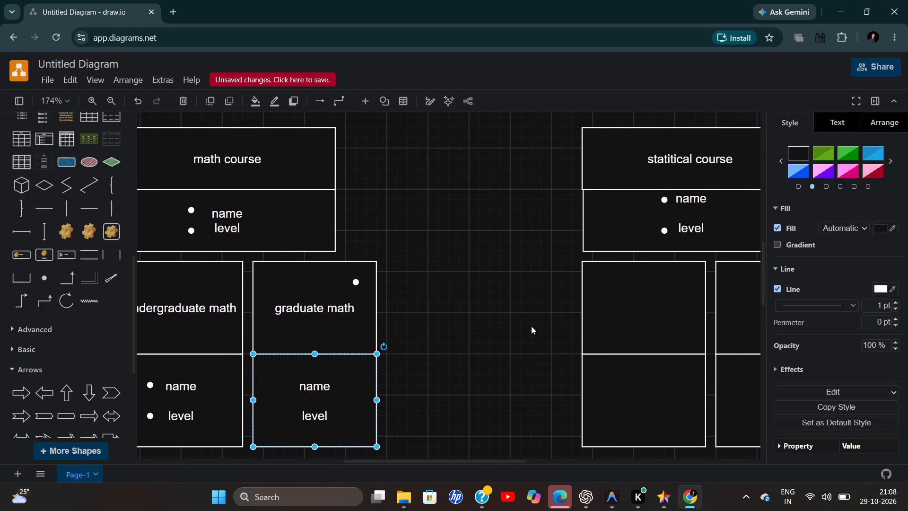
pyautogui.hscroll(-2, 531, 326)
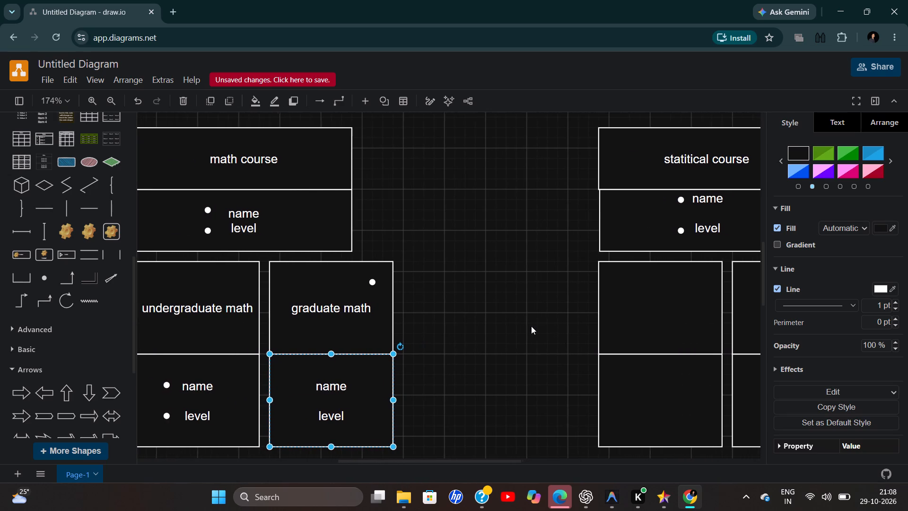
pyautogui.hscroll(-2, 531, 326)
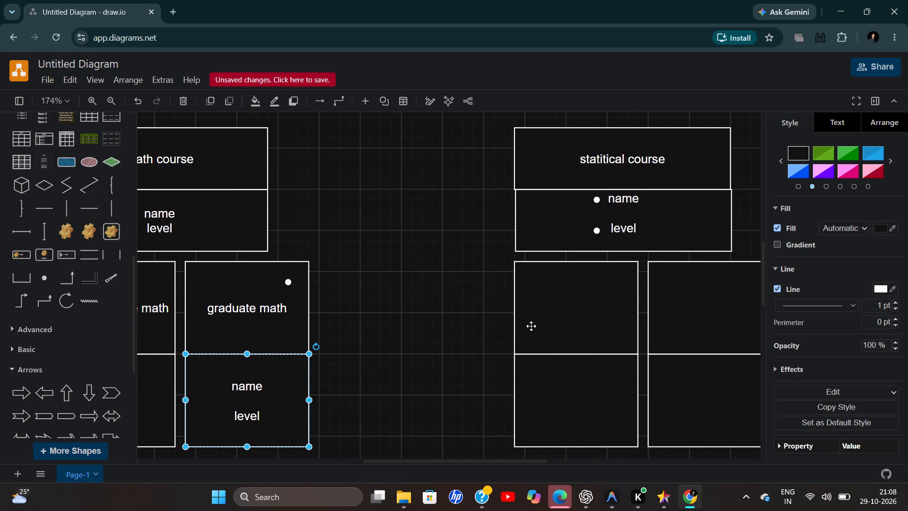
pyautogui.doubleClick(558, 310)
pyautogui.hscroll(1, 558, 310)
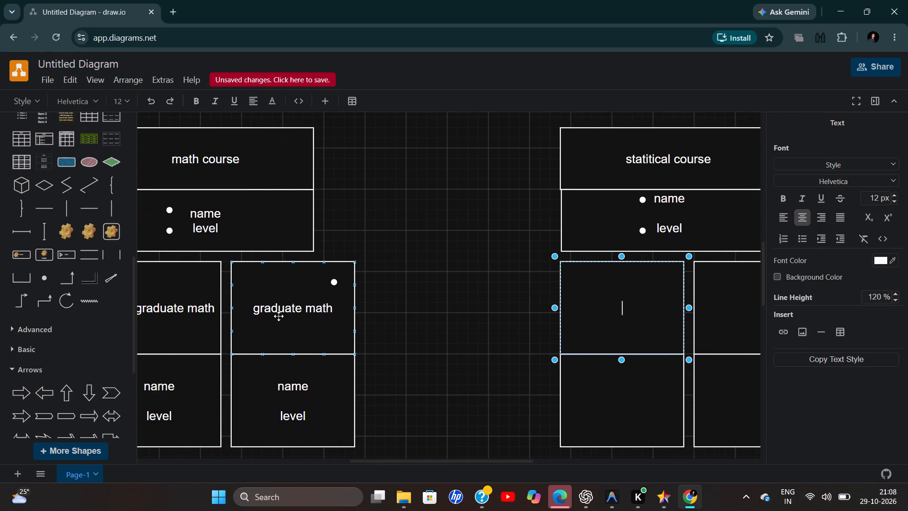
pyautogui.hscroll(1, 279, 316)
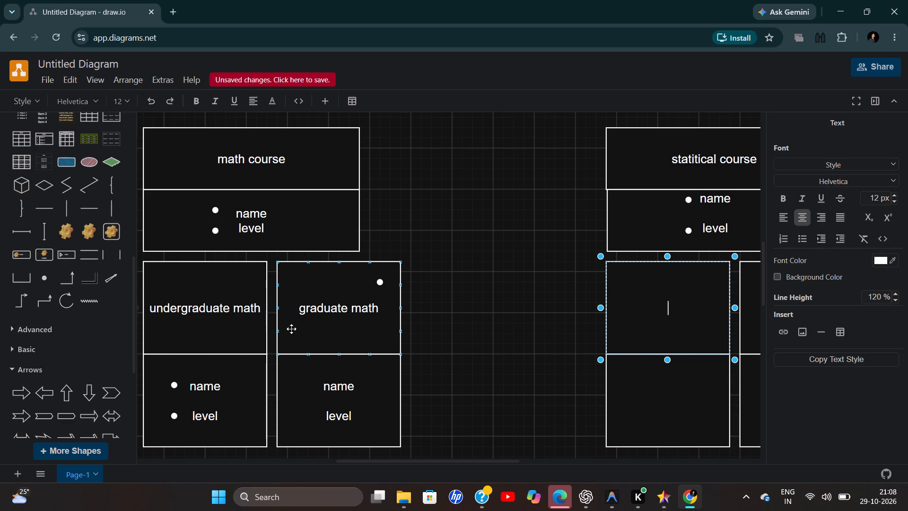
# Replace the empty upper compartment of the first box beneath the statitical course box with a copy of the "graduate math" compartment.
pyautogui.click(312, 334)
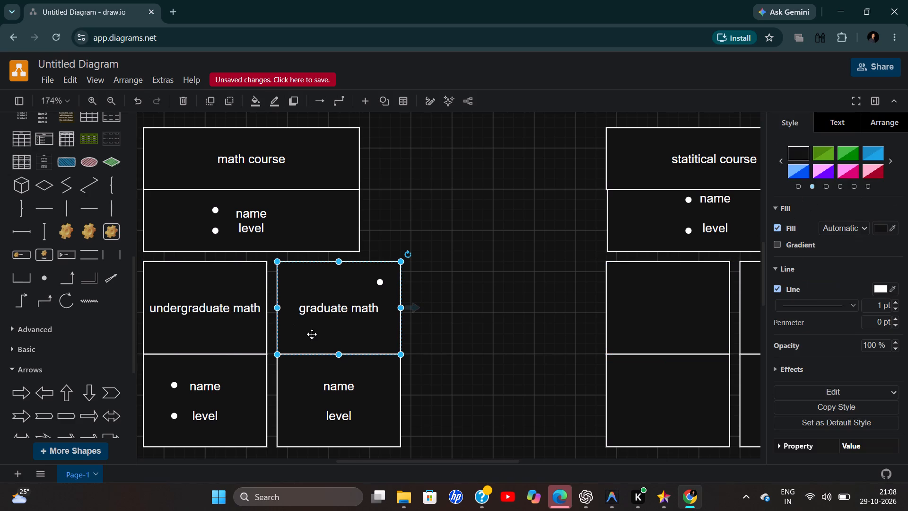
pyautogui.hotkey('ctrl', 'c')
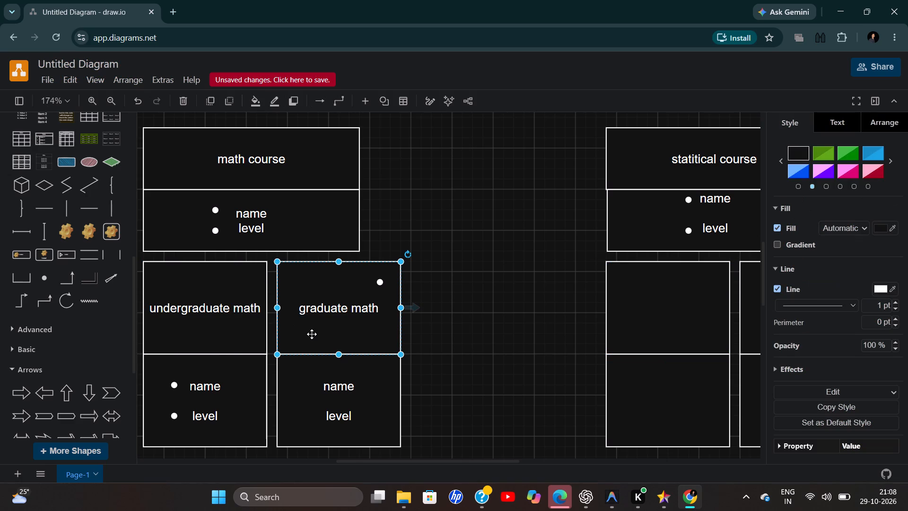
pyautogui.hotkey('ctrl', 'v')
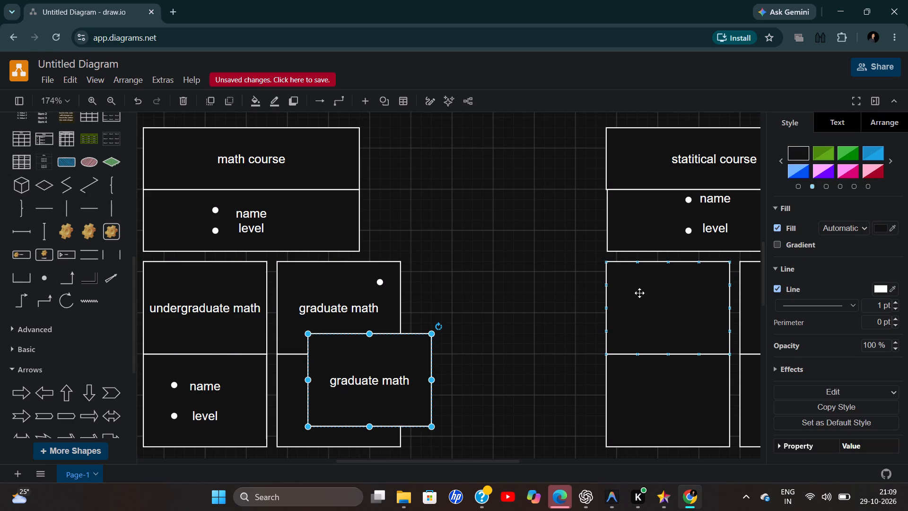
pyautogui.click(607, 294)
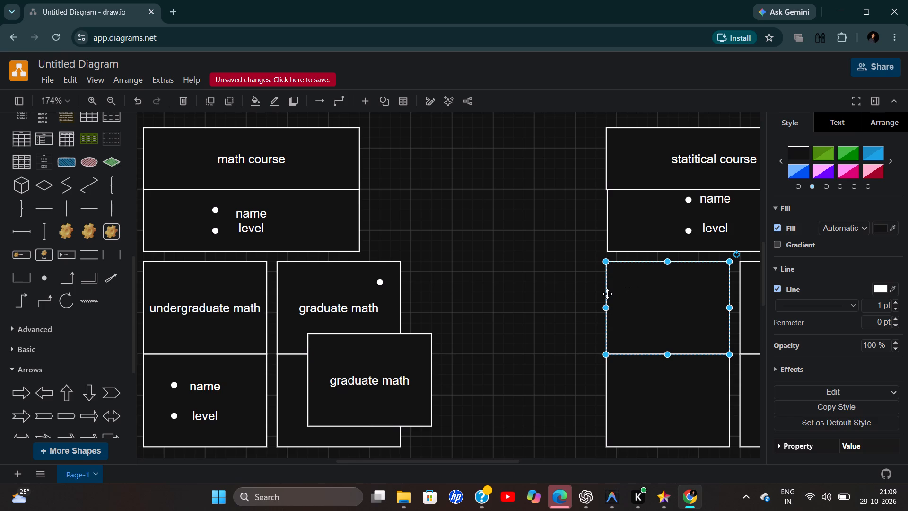
pyautogui.press('Delete')
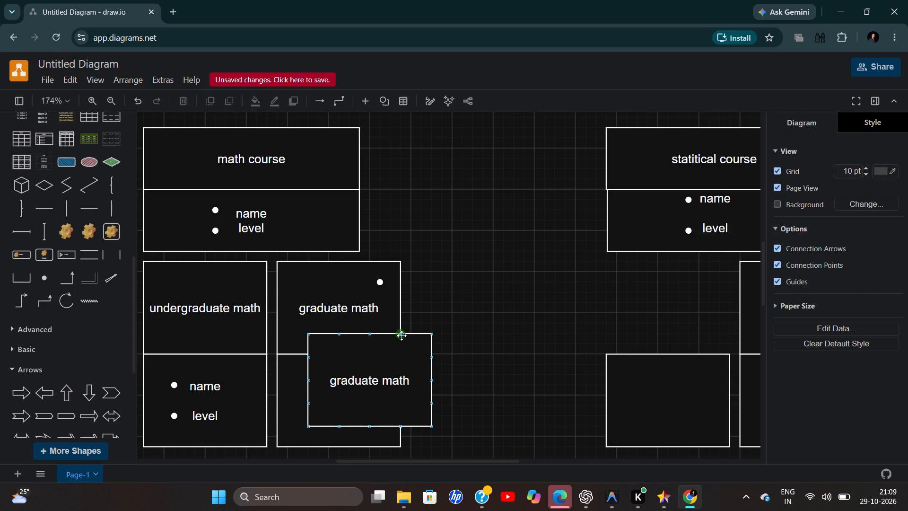
pyautogui.moveTo(412, 334); pyautogui.dragTo(669, 270)
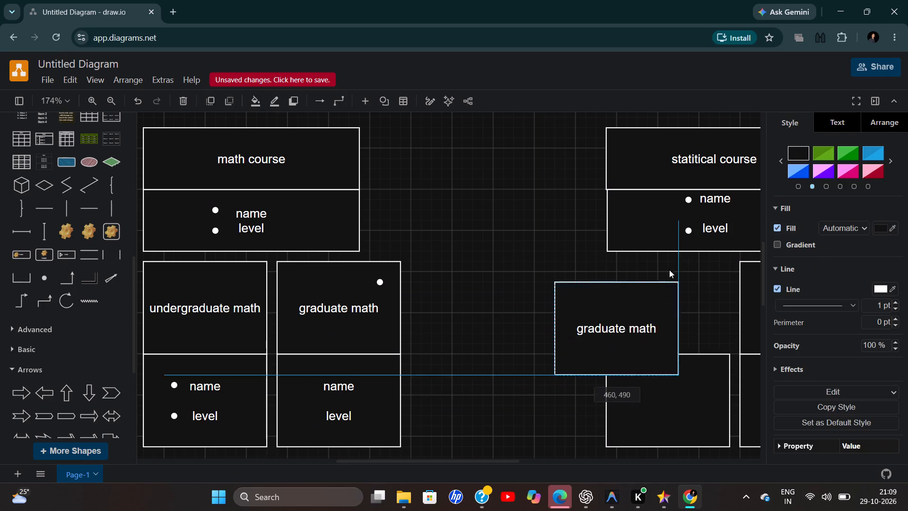
pyautogui.moveTo(669, 270); pyautogui.dragTo(729, 264)
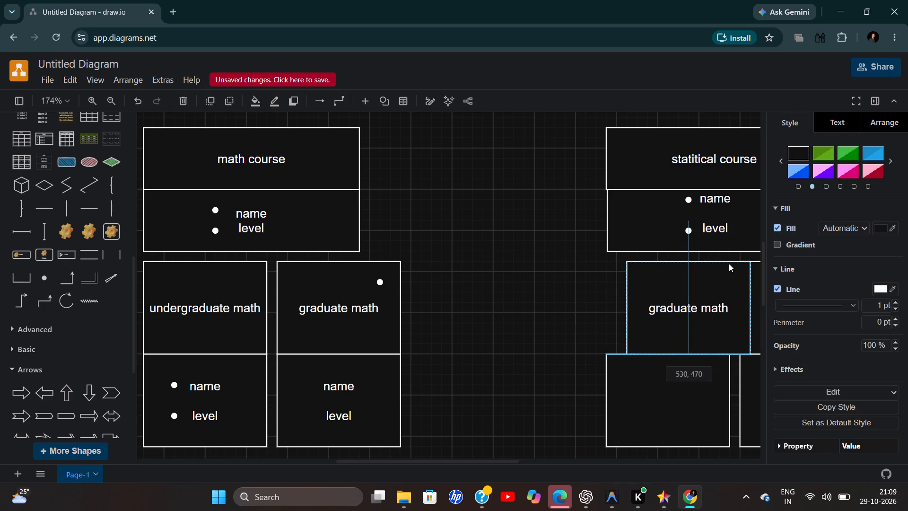
pyautogui.moveTo(729, 264); pyautogui.dragTo(701, 264)
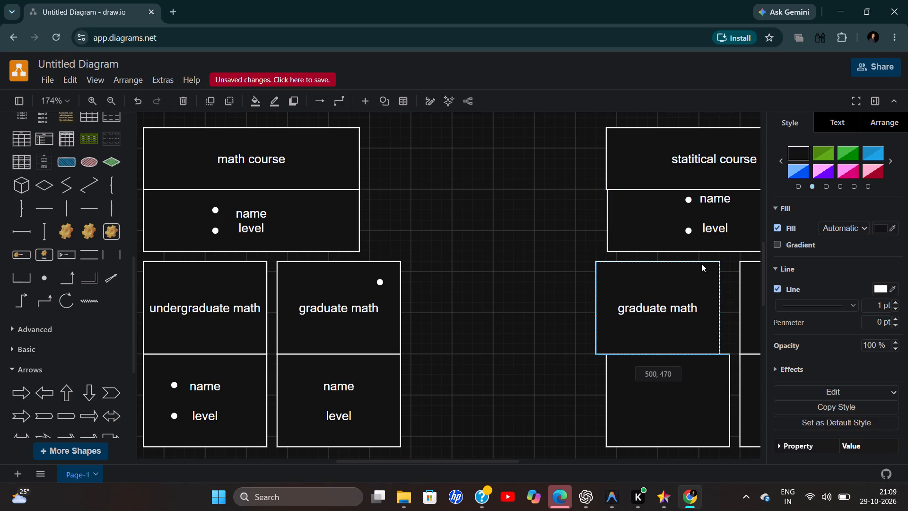
pyautogui.moveTo(701, 264); pyautogui.dragTo(705, 265)
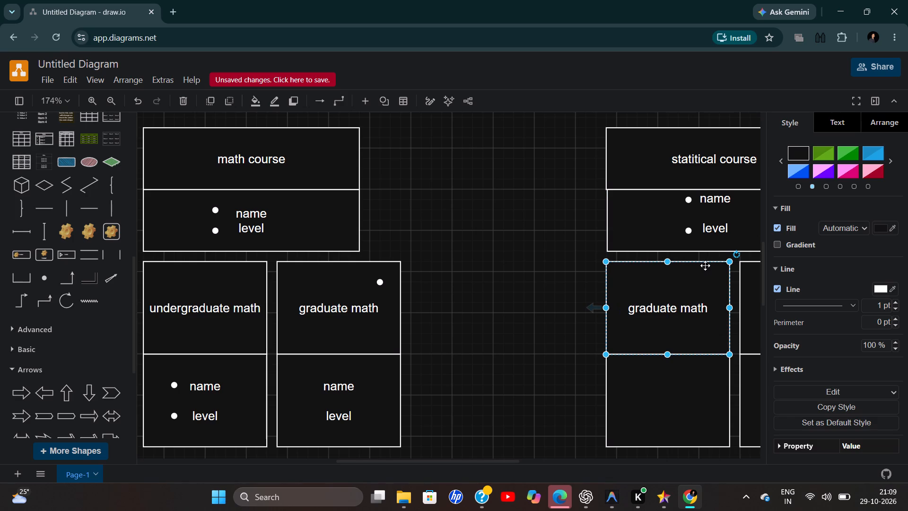
# Change the label of the copied compartment beneath the statitical course box to "ungraduate statistics".
pyautogui.click(644, 309)
pyautogui.doubleClick(659, 314)
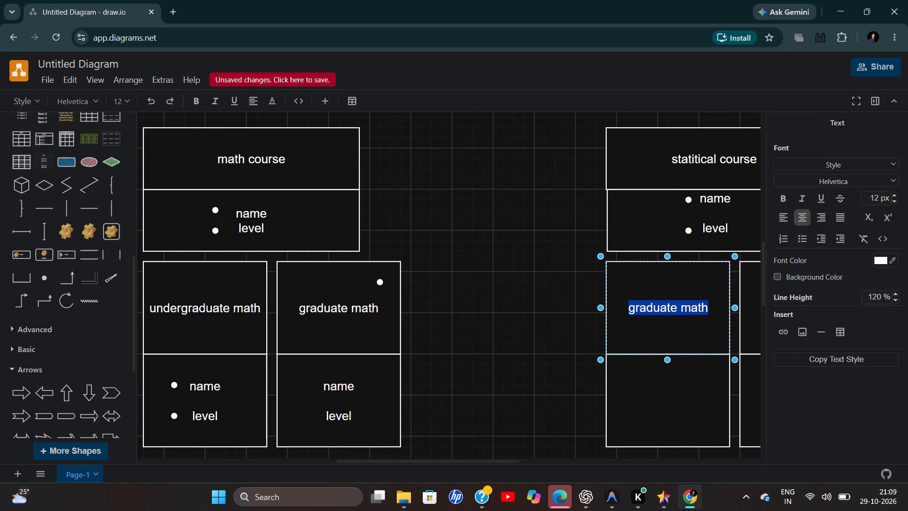
pyautogui.click(663, 314)
pyautogui.press('Left')
pyautogui.press('Left')
pyautogui.press('Left')
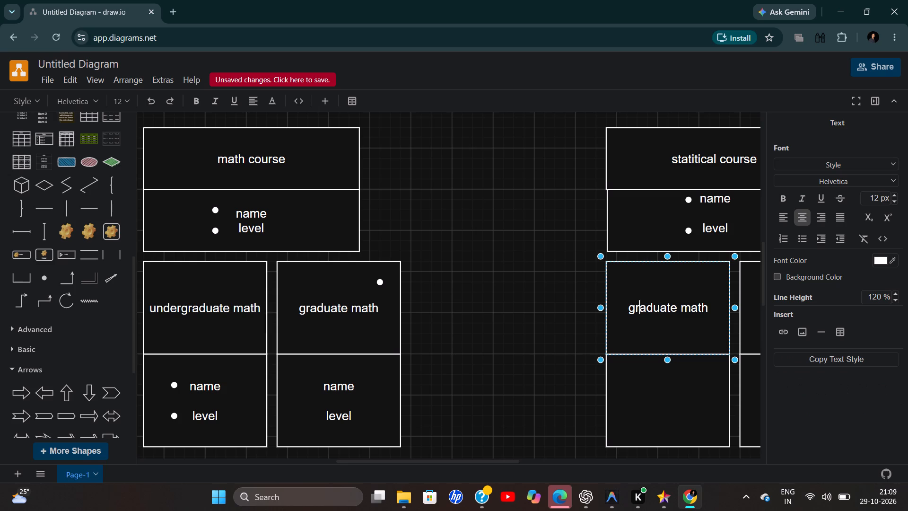
pyautogui.press('Left')
pyautogui.press('Left')
pyautogui.write('un')
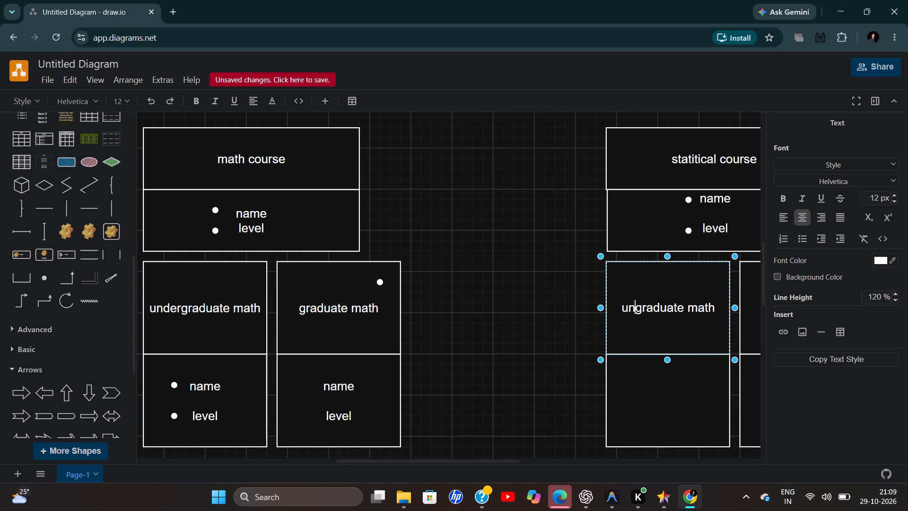
pyautogui.press('Right')
pyautogui.press('Right')
pyautogui.press('Right')
pyautogui.press('Right')
pyautogui.press('Right')
pyautogui.press('Right')
pyautogui.press('Right')
pyautogui.press('Right')
pyautogui.press('Right')
pyautogui.press('Right')
pyautogui.press('Right')
pyautogui.press('Right')
pyautogui.press('Right')
pyautogui.press('BackSpace')
pyautogui.press('BackSpace')
pyautogui.press('BackSpace')
pyautogui.press('BackSpace')
pyautogui.write('statistics')
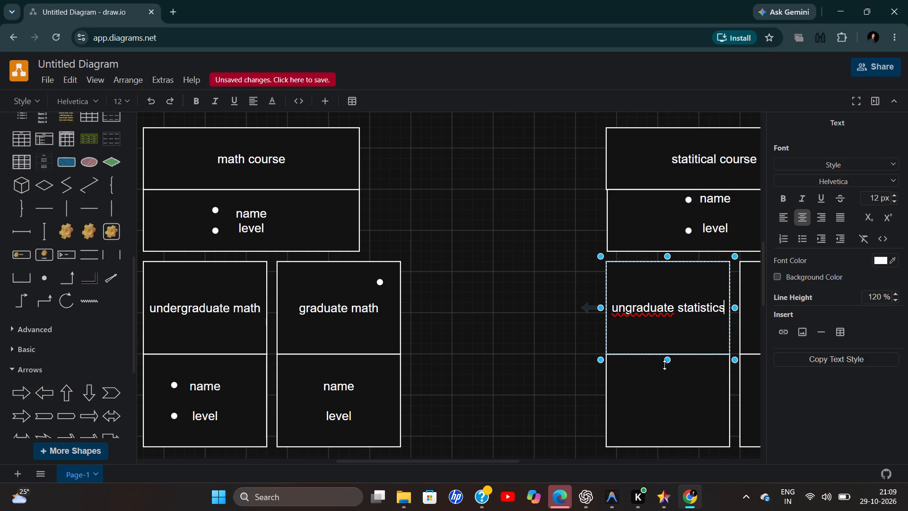
# Replace the empty compartment beneath "ungraduate statistics" with a copy of the graduate math box's name and level compartment.
pyautogui.click(664, 387)
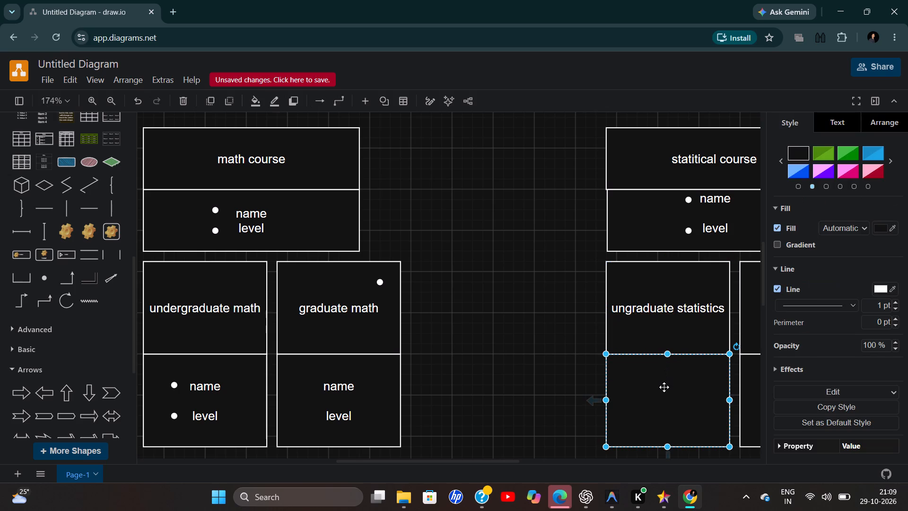
pyautogui.doubleClick(664, 387)
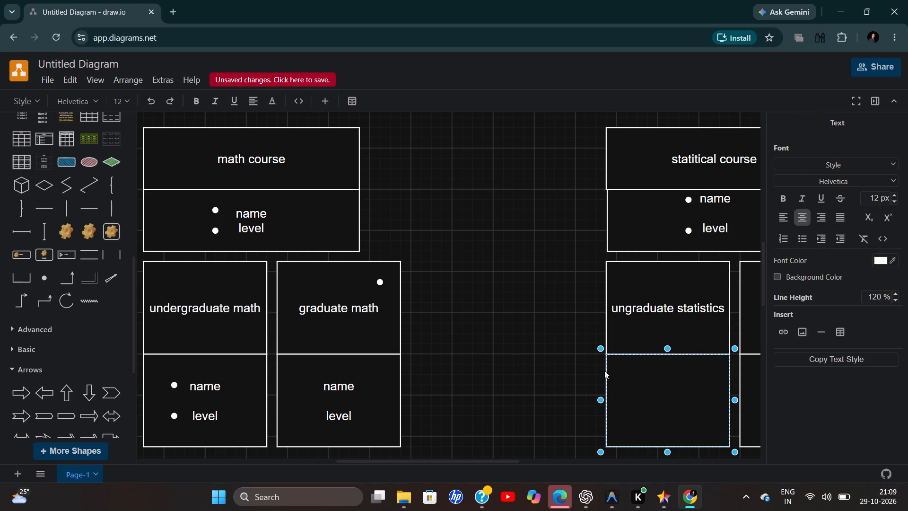
pyautogui.moveTo(606, 372); pyautogui.dragTo(448, 360)
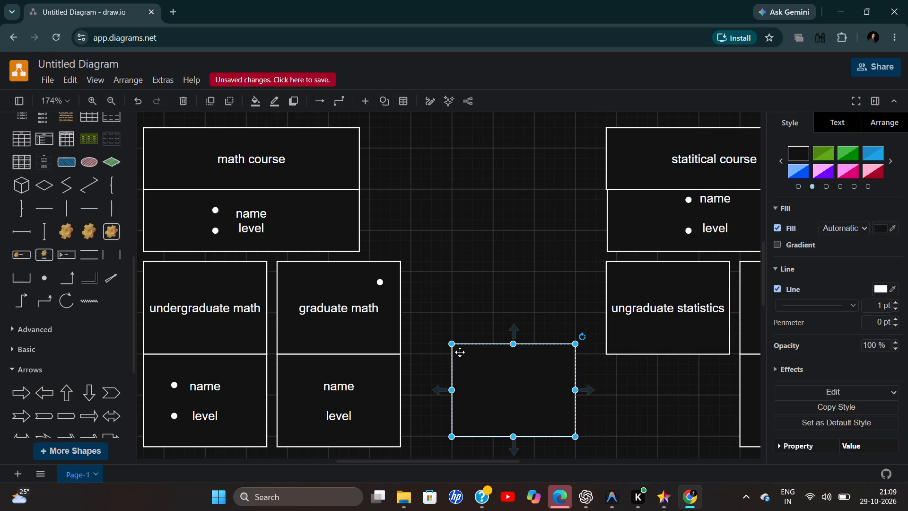
pyautogui.press('Delete')
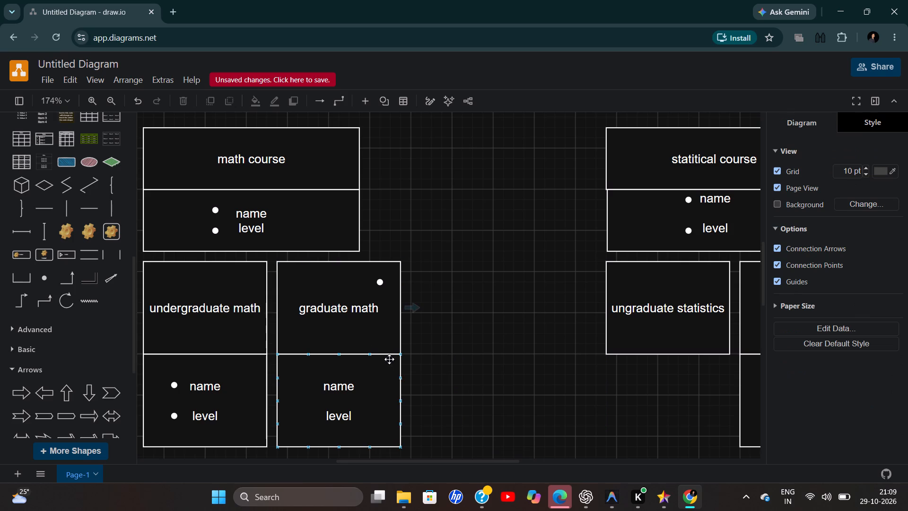
pyautogui.click(391, 379)
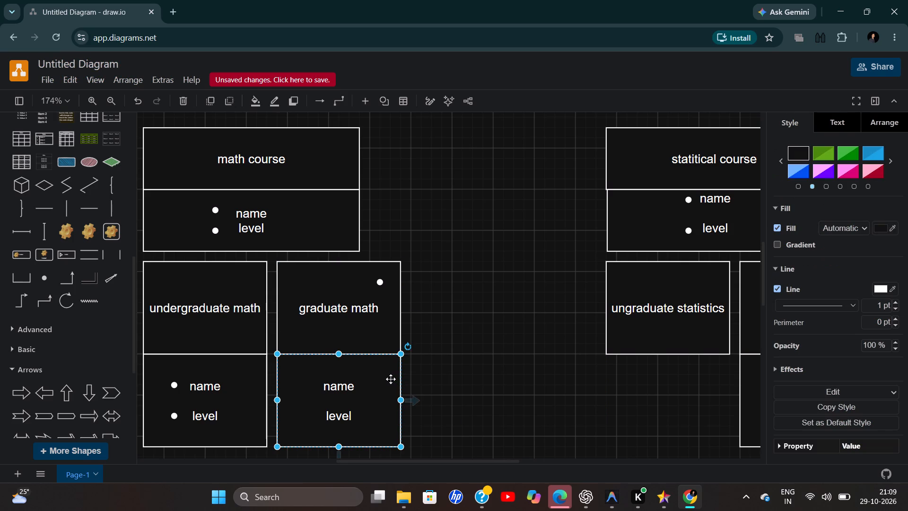
pyautogui.hotkey('ctrl', 'c')
pyautogui.hotkey('ctrl', 'v')
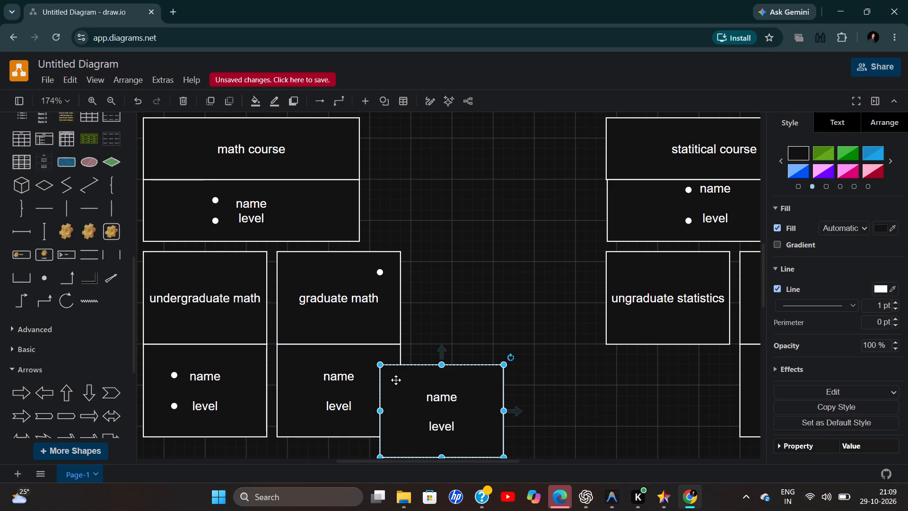
pyautogui.click(464, 367)
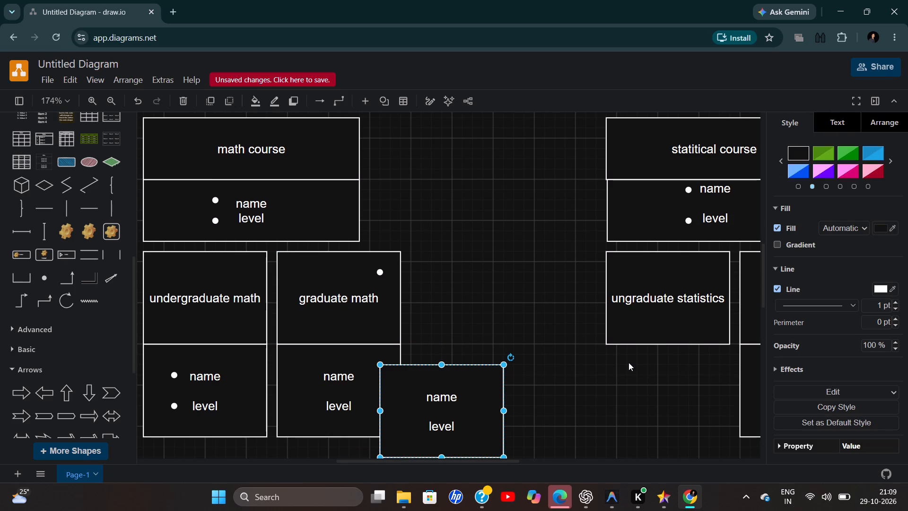
pyautogui.moveTo(477, 366); pyautogui.dragTo(533, 364)
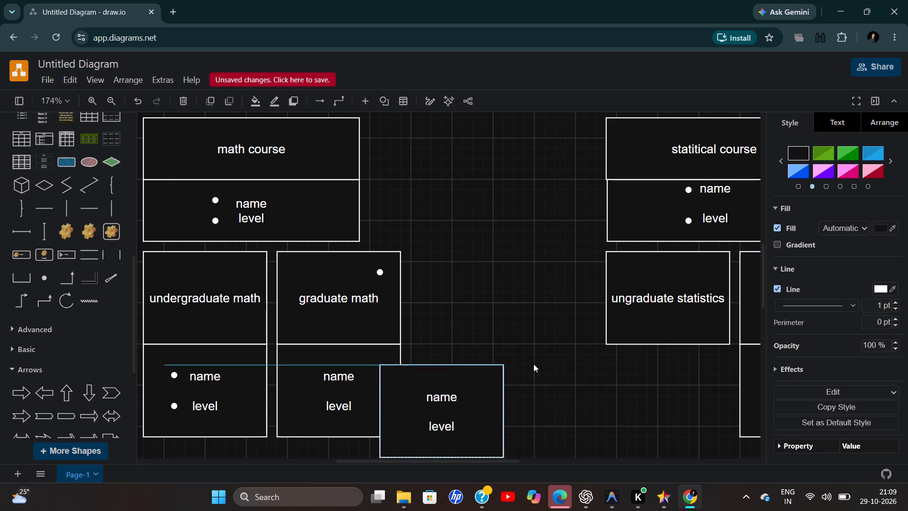
pyautogui.moveTo(533, 364); pyautogui.dragTo(703, 345)
# Replace the empty upper compartment of the second box beneath the statitical course box with a copy of the "ungraduate statistics" compartment.
pyautogui.hscroll(-1, 557, 317)
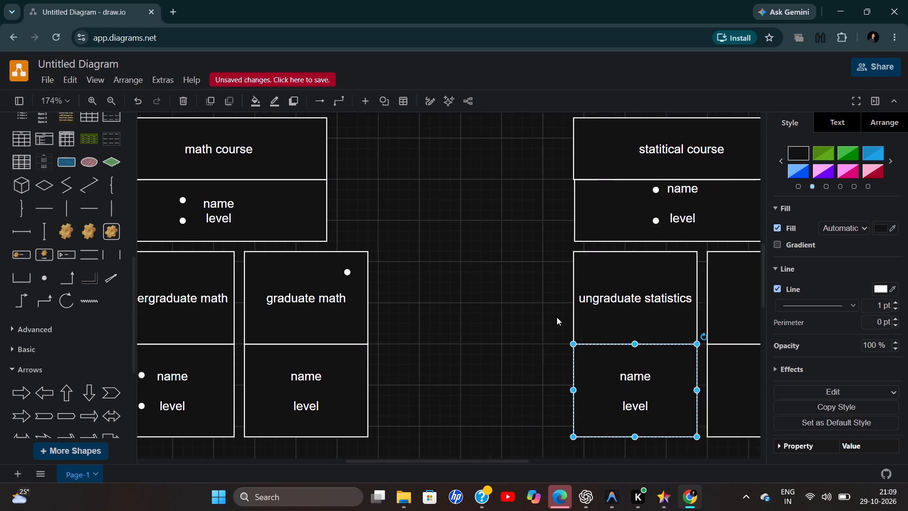
pyautogui.hscroll(-3, 557, 317)
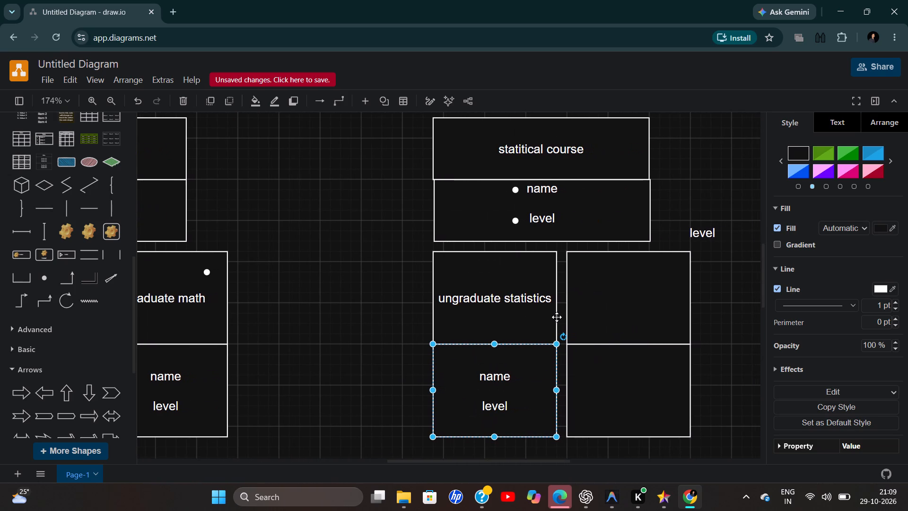
pyautogui.hscroll(-1, 557, 317)
pyautogui.click(528, 304)
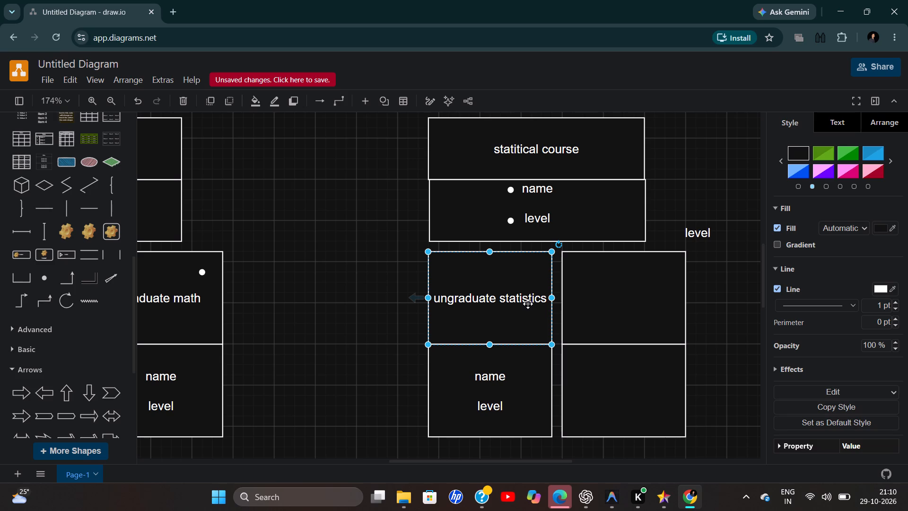
pyautogui.hotkey('ctrl', 'c')
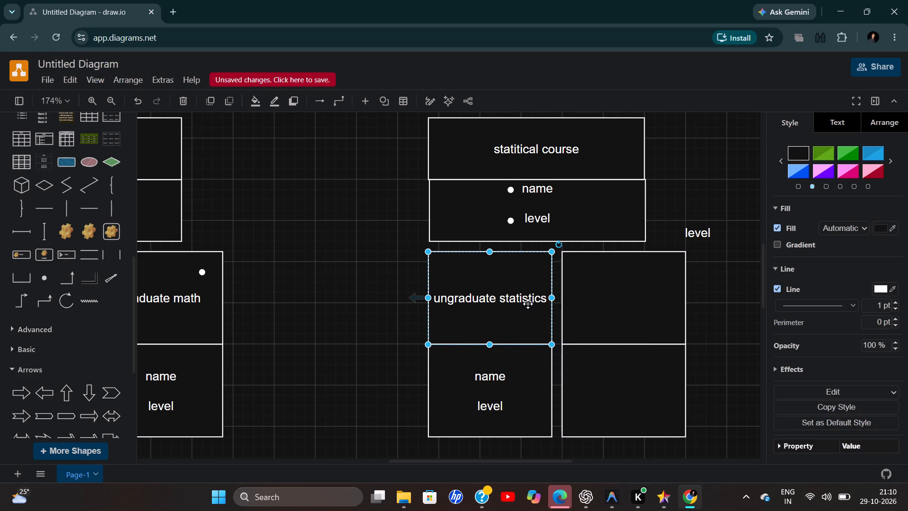
pyautogui.hotkey('ctrl', 'v')
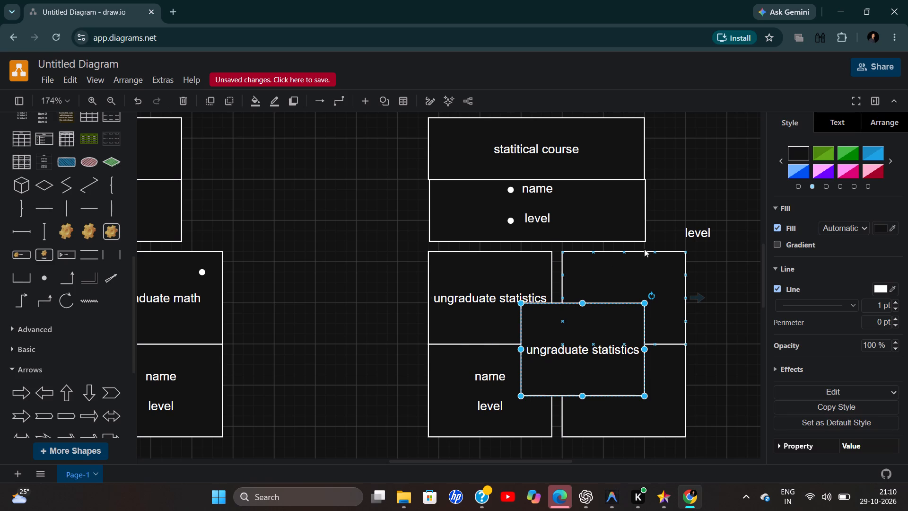
pyautogui.click(644, 251)
pyautogui.press('Delete')
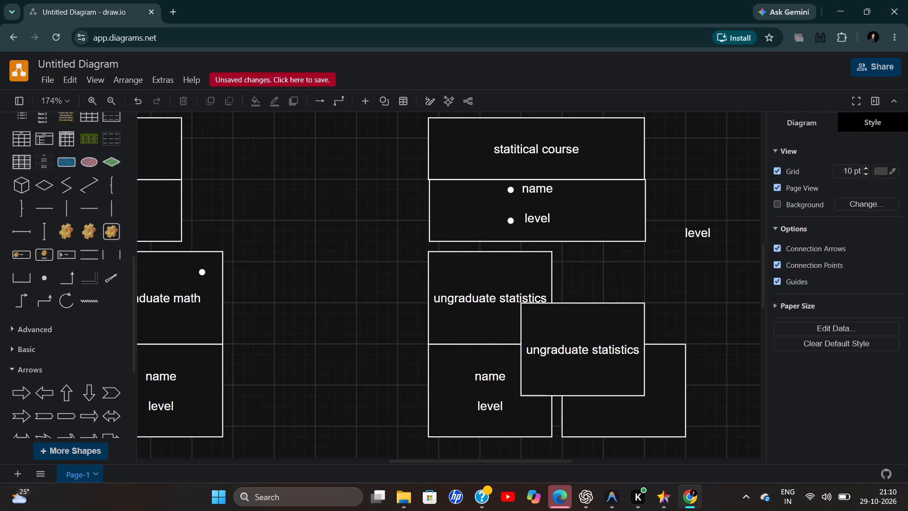
pyautogui.moveTo(589, 307); pyautogui.dragTo(628, 268)
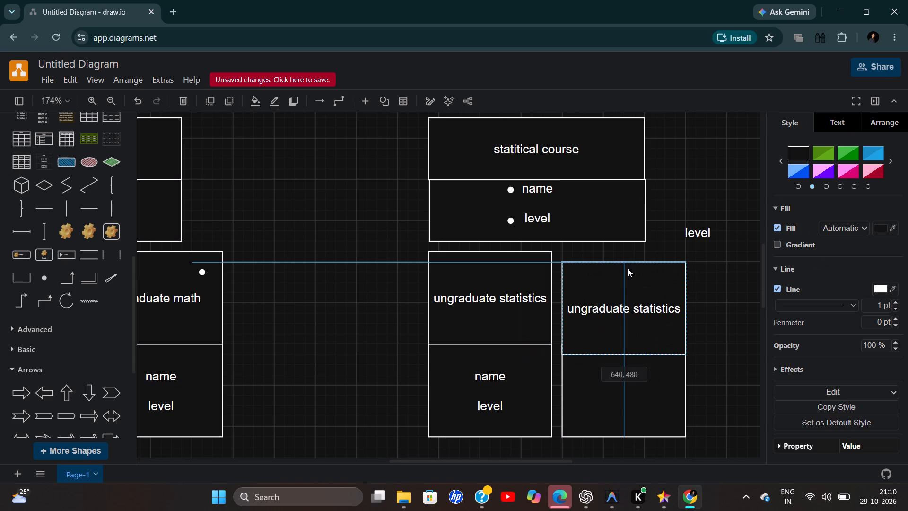
pyautogui.moveTo(628, 268); pyautogui.dragTo(624, 258)
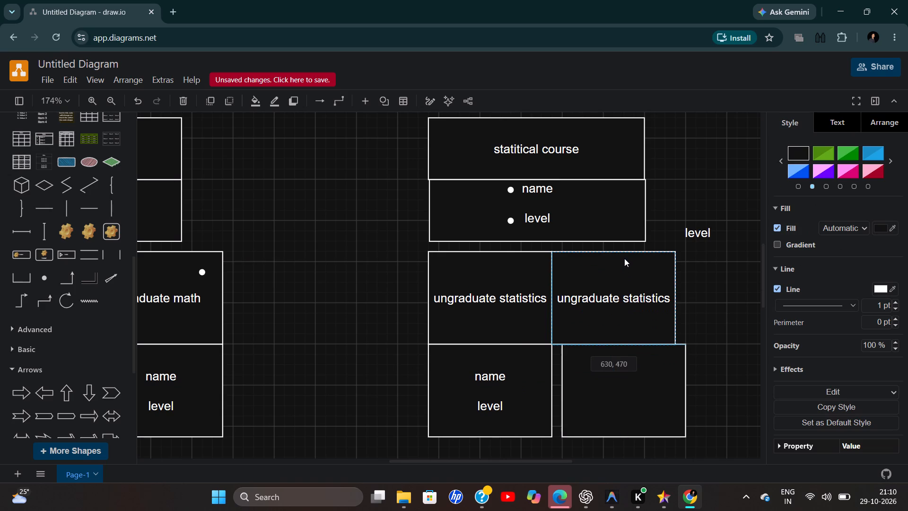
pyautogui.moveTo(624, 258); pyautogui.dragTo(628, 258)
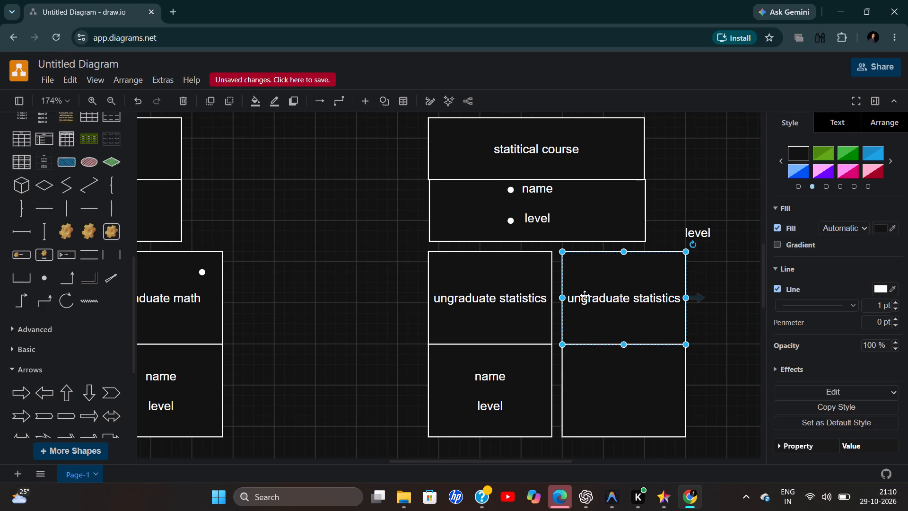
pyautogui.click(580, 299)
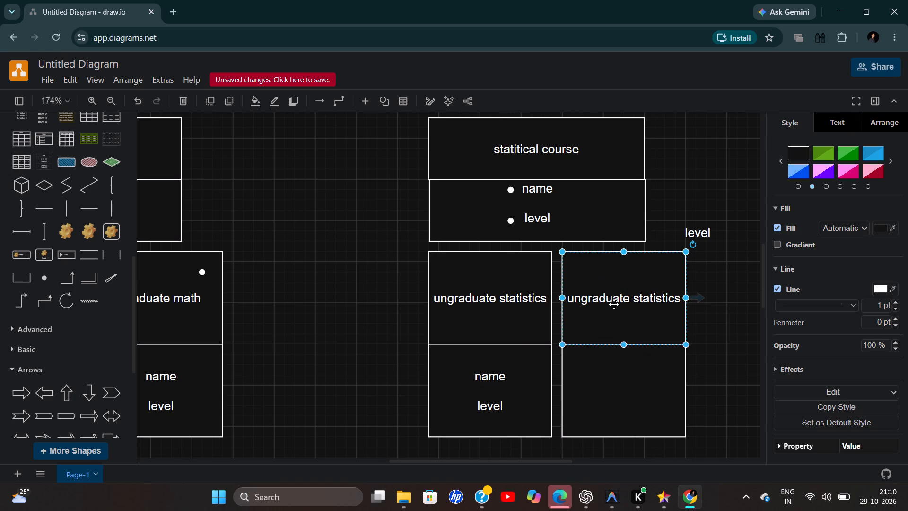
# Change the label of the second box's upper compartment beneath the statitical course box to "graduate statistics".
pyautogui.doubleClick(614, 304)
pyautogui.click(614, 304)
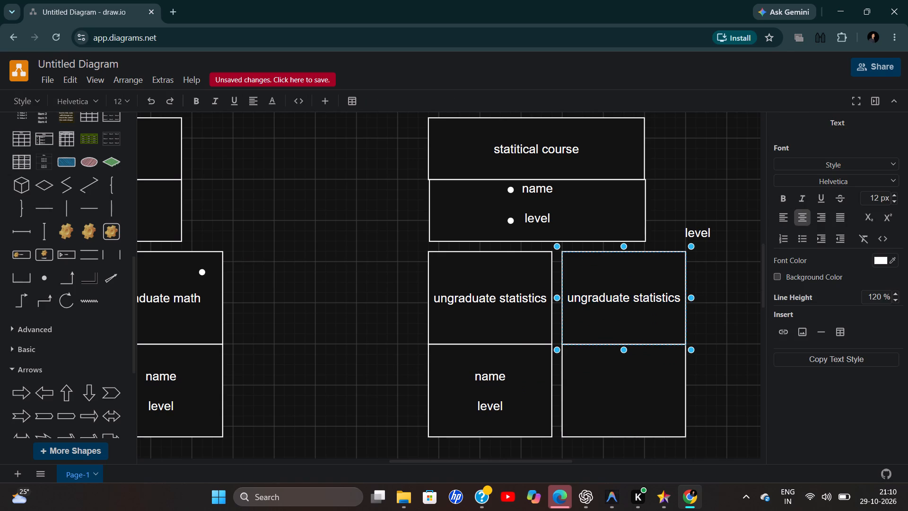
pyautogui.press('Left')
pyautogui.press('Left')
pyautogui.press('Left')
pyautogui.press('Left')
pyautogui.press('Left')
pyautogui.press('BackSpace')
pyautogui.press('BackSpace')
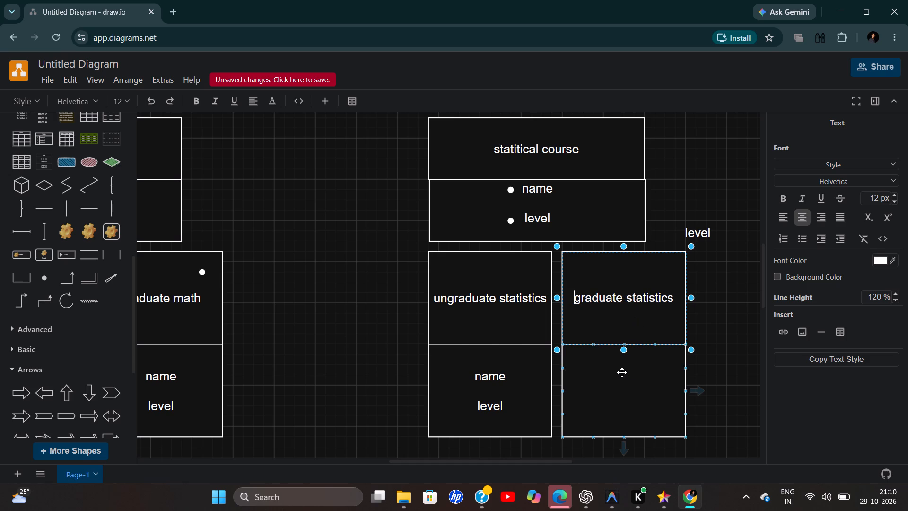
# Replace the empty compartment beneath "graduate statistics" with a copy of the ungraduate statistics box's name and level compartment.
pyautogui.click(522, 379)
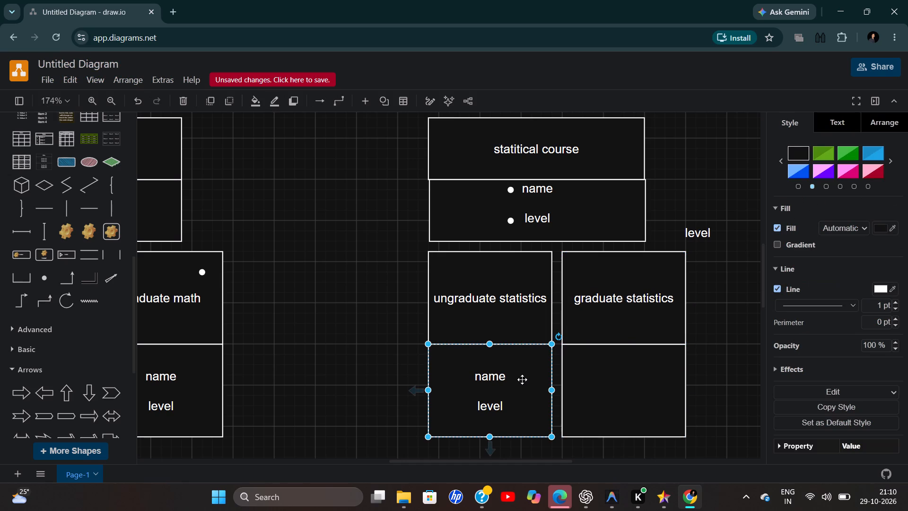
pyautogui.hotkey('ctrl', 'c')
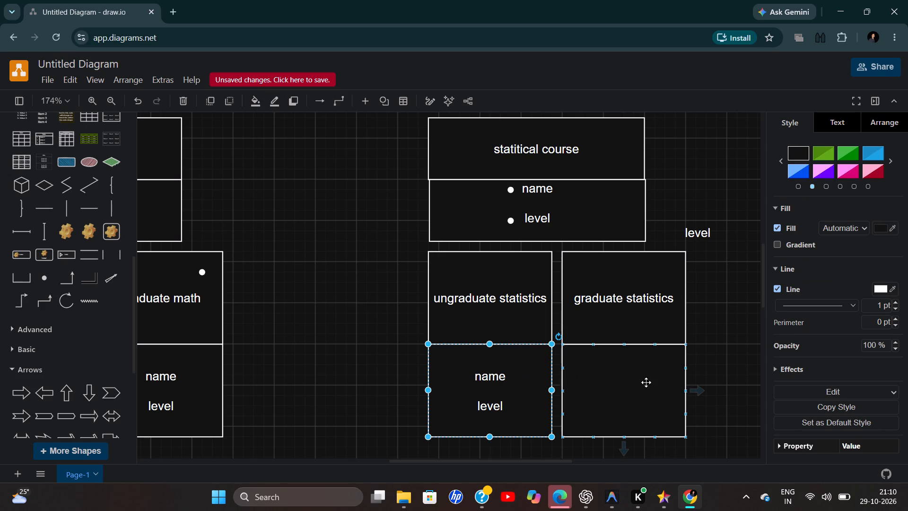
pyautogui.click(687, 381)
pyautogui.click(676, 385)
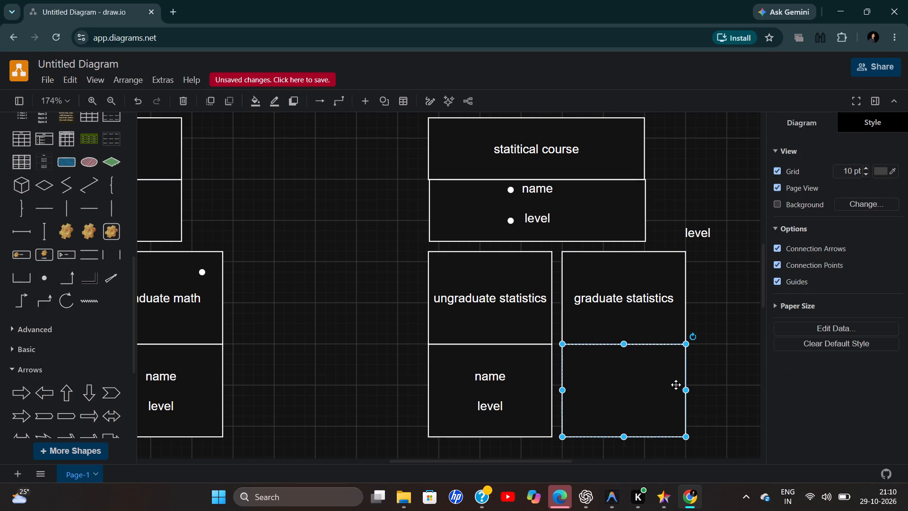
pyautogui.press('Delete')
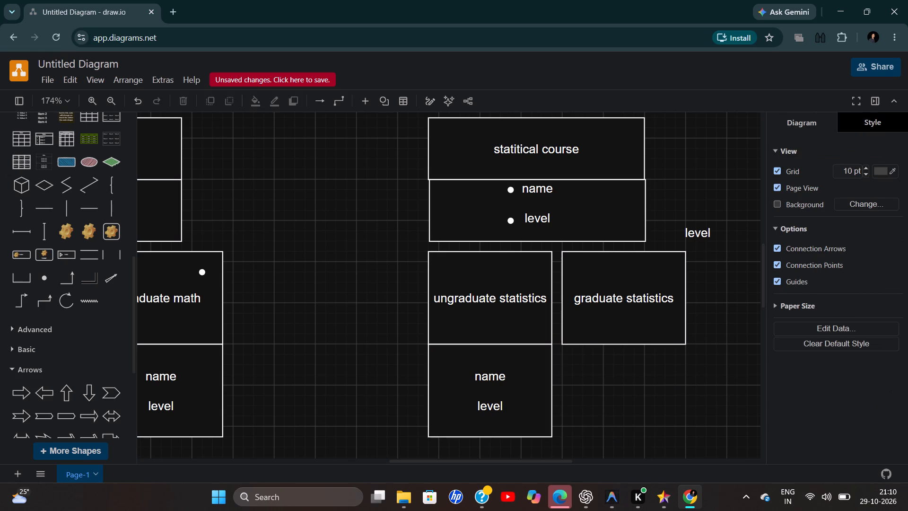
pyautogui.hotkey('ctrl', 'v')
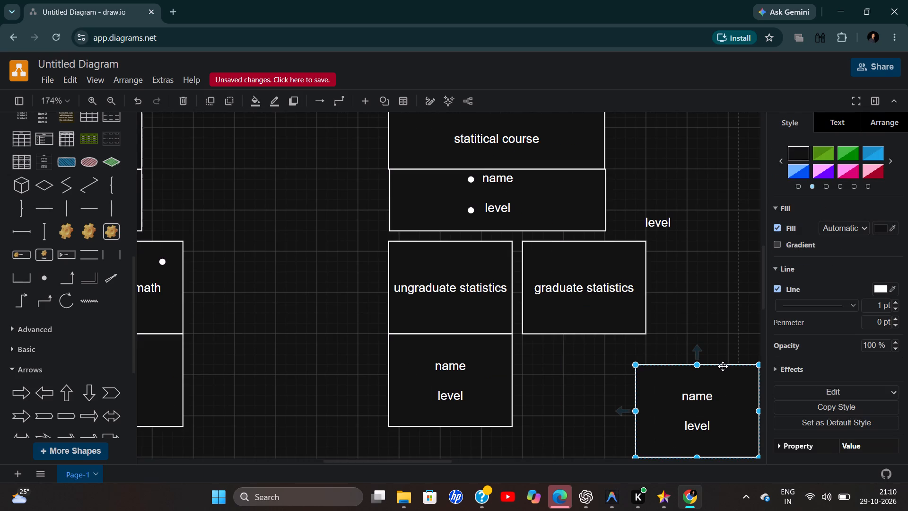
pyautogui.moveTo(724, 366); pyautogui.dragTo(611, 334)
# Insert an Arrow Down shape beside the university box.
pyautogui.scroll(1, 611, 334)
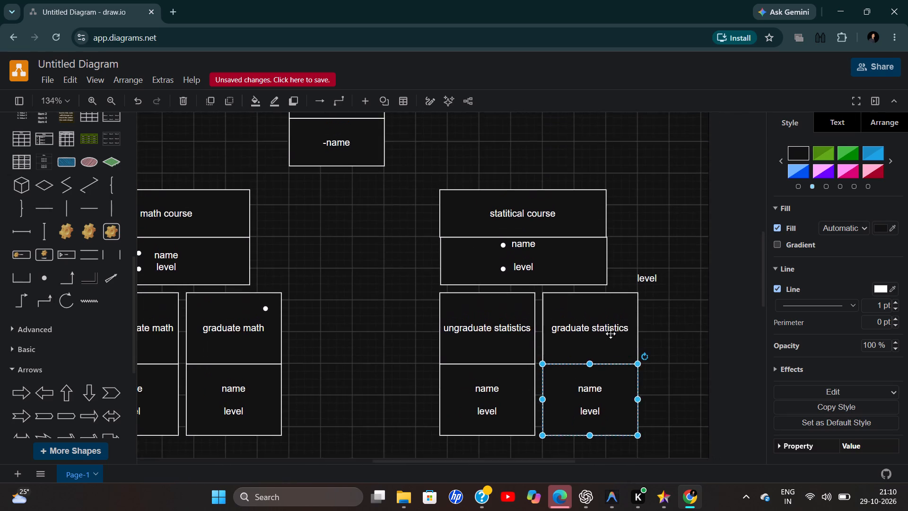
pyautogui.scroll(2, 611, 334)
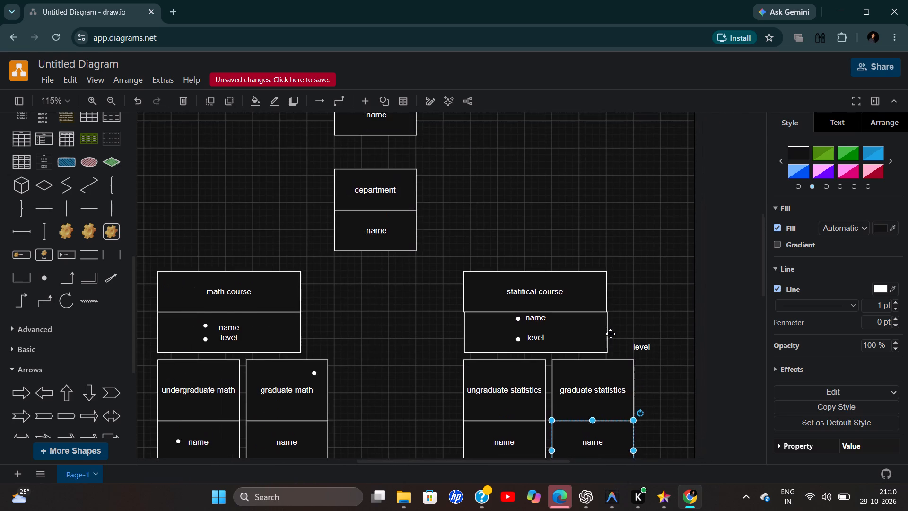
pyautogui.scroll(4, 611, 334)
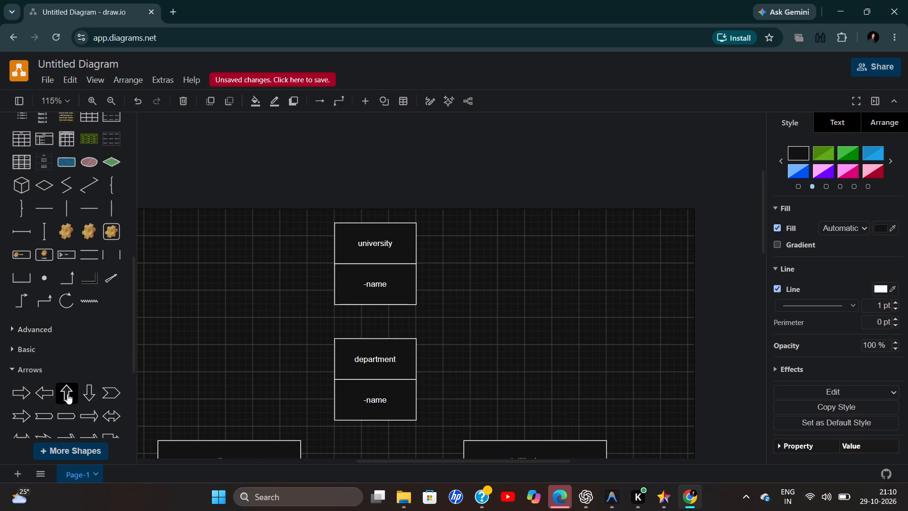
pyautogui.click(87, 390)
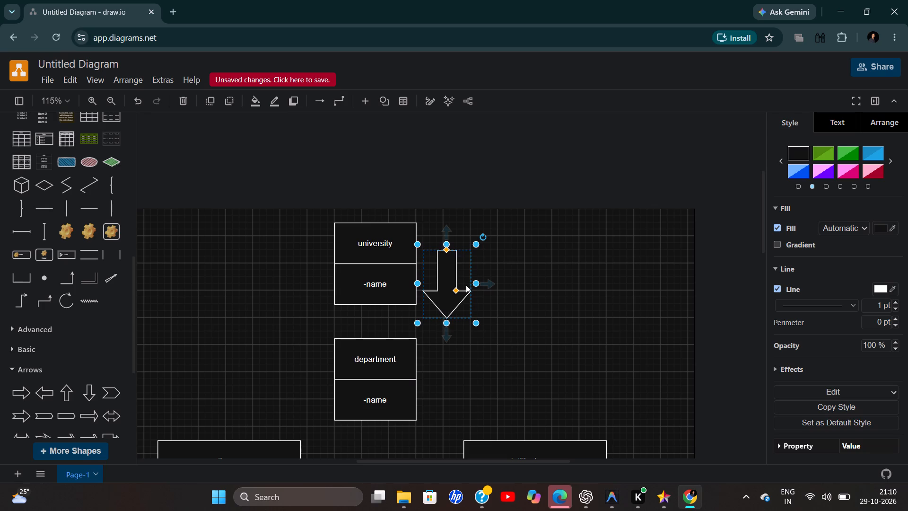
# Look through the general, misc and arrow shapes in the shape library for an arrow to use.
pyautogui.scroll(1, 68, 308)
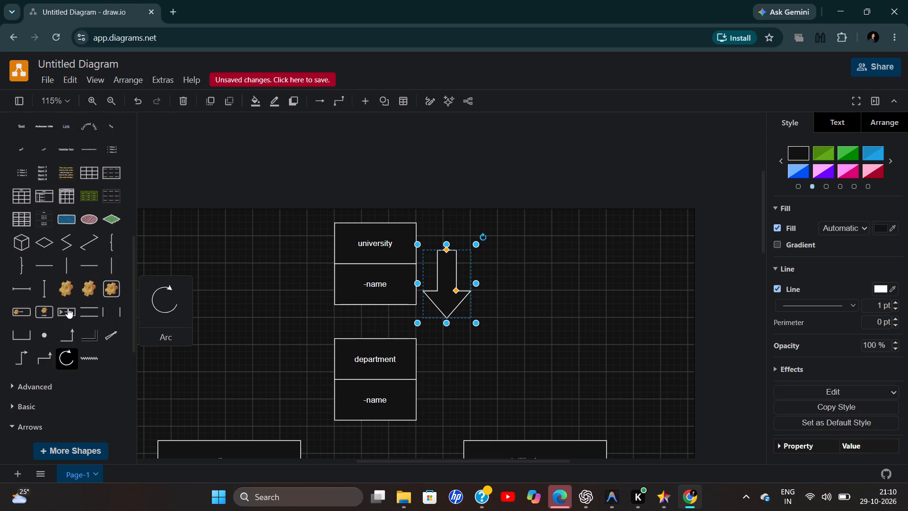
pyautogui.scroll(5, 68, 308)
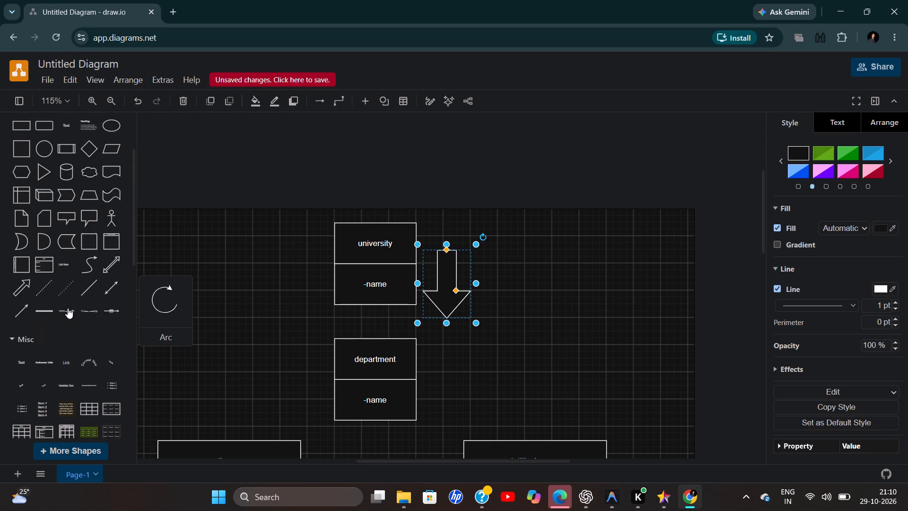
pyautogui.scroll(1, 68, 308)
pyautogui.scroll(-3, 68, 308)
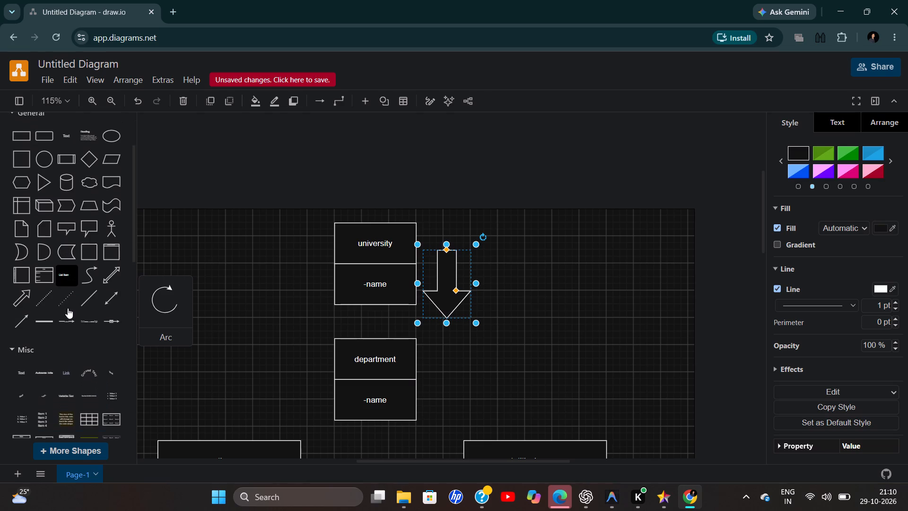
pyautogui.scroll(-4, 68, 308)
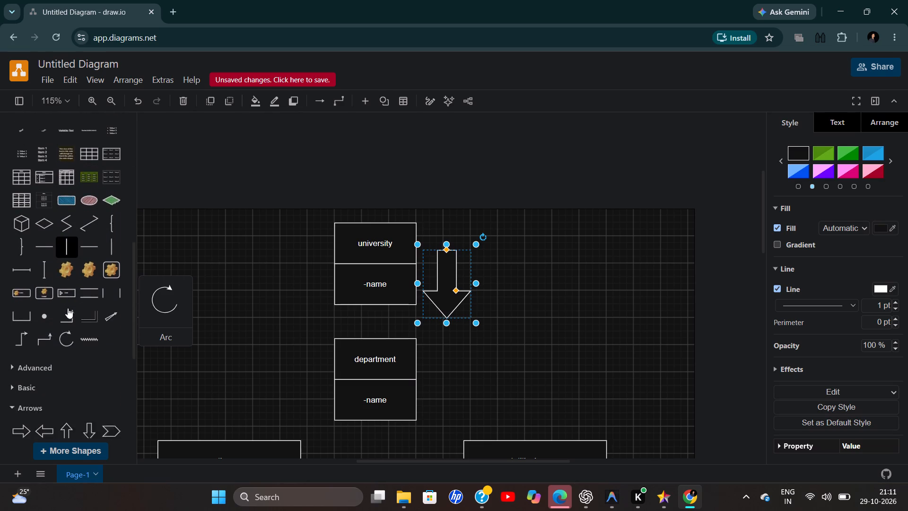
pyautogui.scroll(-4, 68, 308)
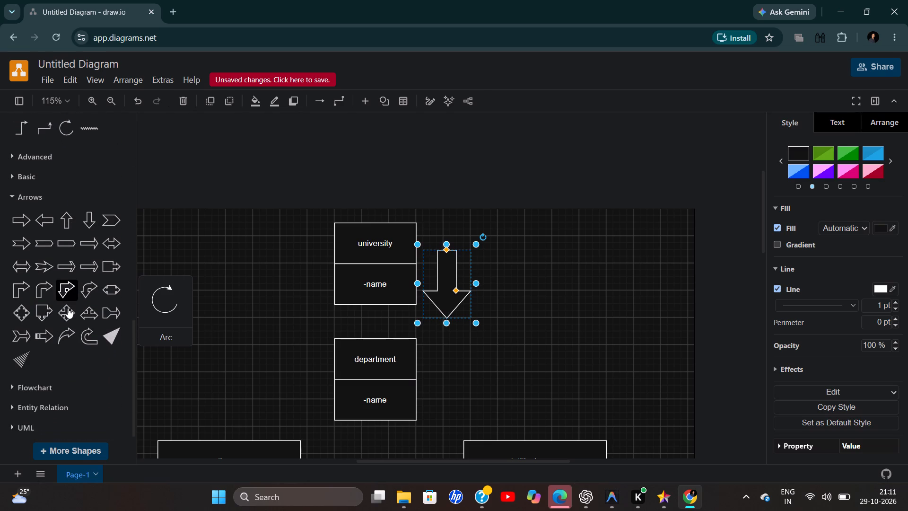
pyautogui.scroll(-1, 68, 308)
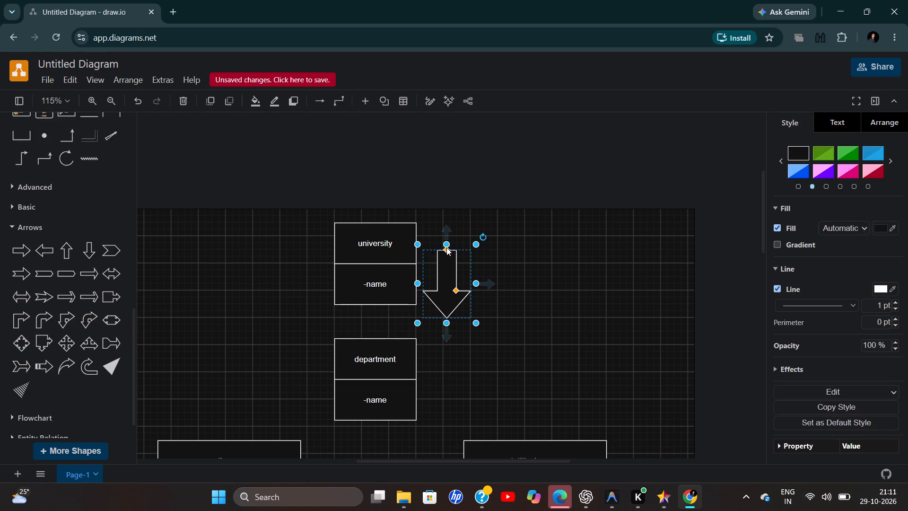
# Lower the down arrow beside the university box slightly and resize it to 40 x 70.
pyautogui.moveTo(446, 248); pyautogui.dragTo(446, 271)
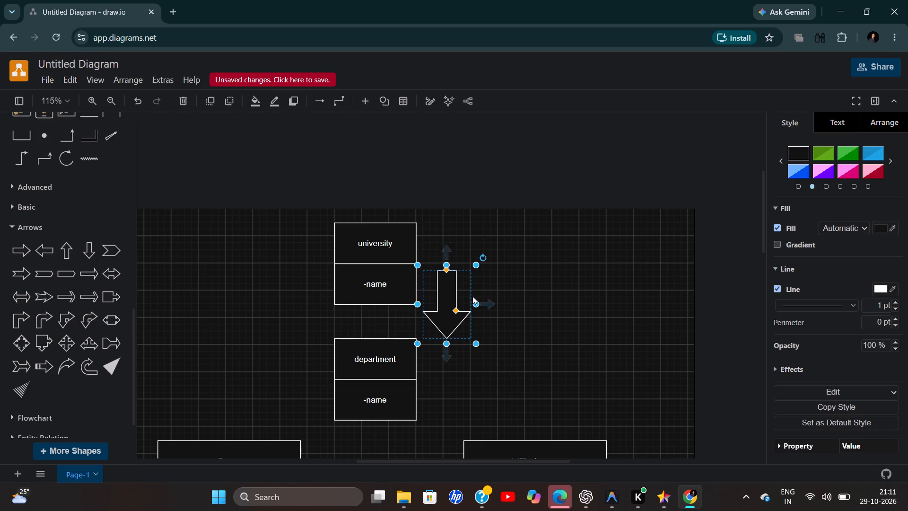
pyautogui.moveTo(474, 302); pyautogui.dragTo(455, 300)
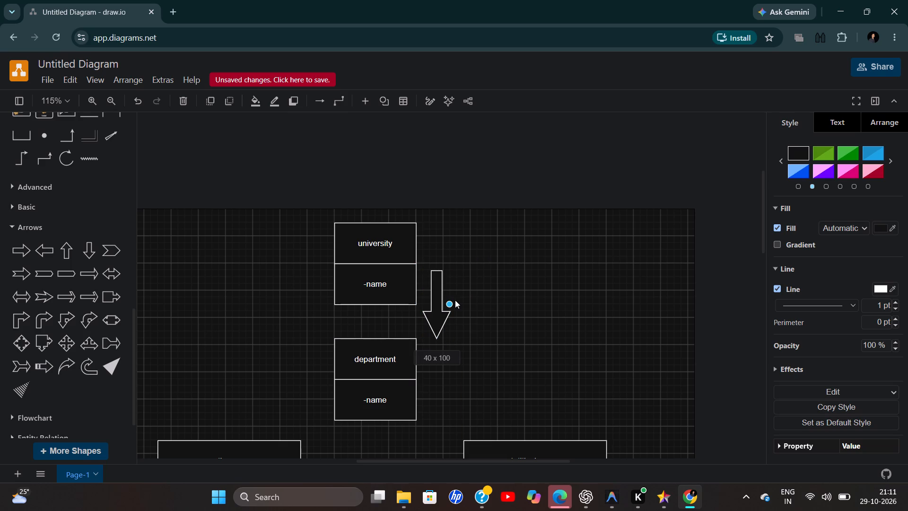
pyautogui.moveTo(455, 300); pyautogui.dragTo(451, 300)
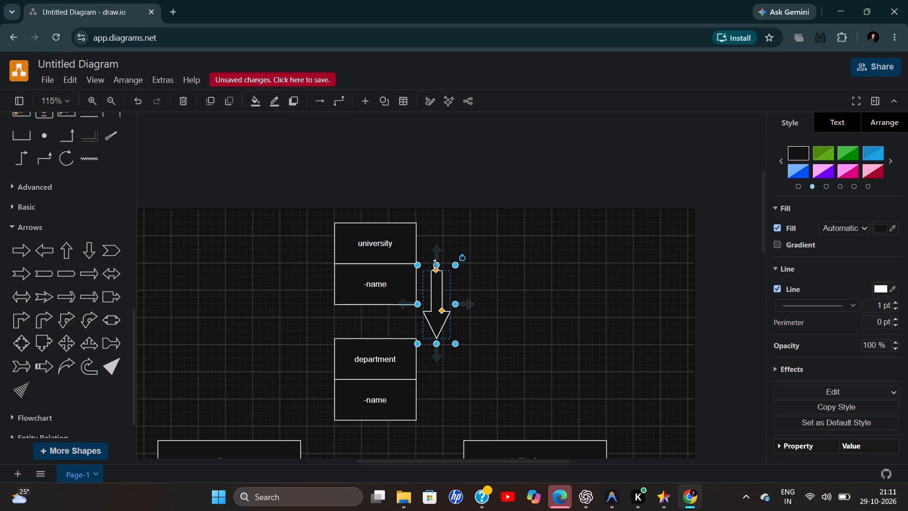
pyautogui.moveTo(433, 264); pyautogui.dragTo(434, 284)
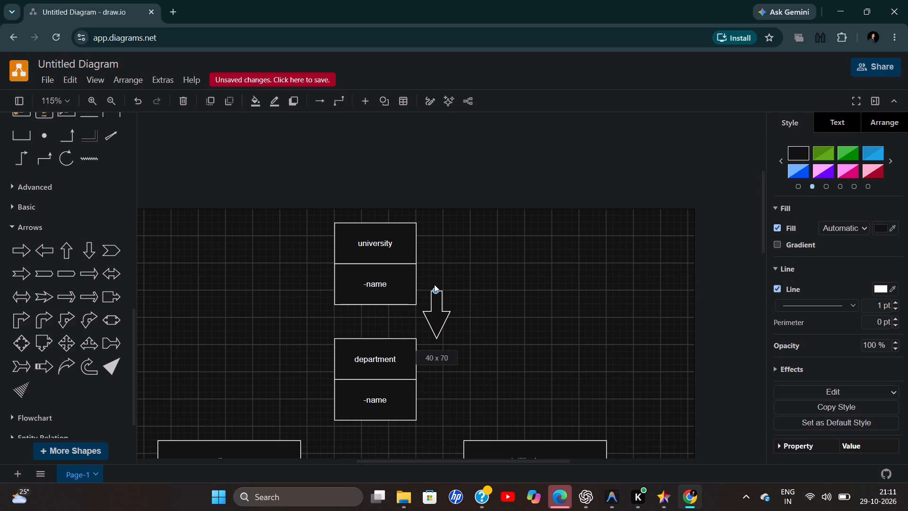
pyautogui.moveTo(434, 284); pyautogui.dragTo(436, 281)
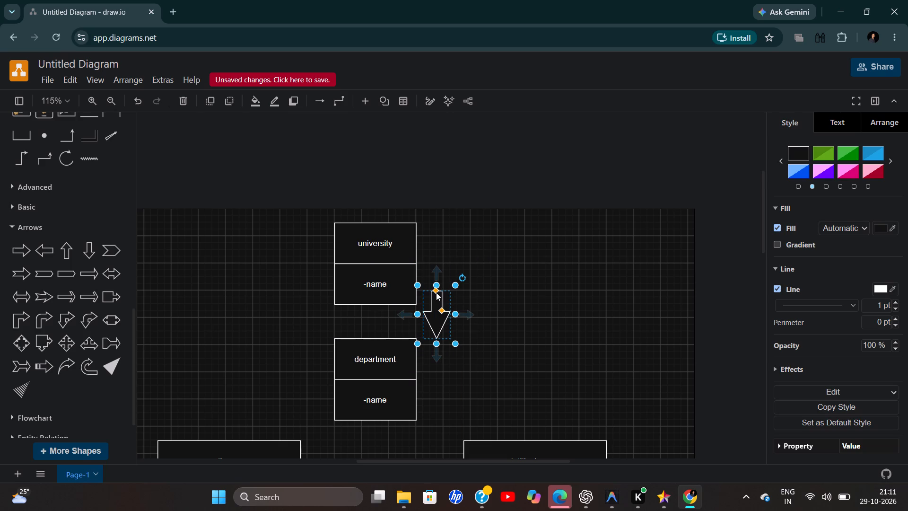
# Move the down arrow between the university and department boxes and shorten it to 40 x 50 so it fits the gap.
pyautogui.moveTo(437, 304); pyautogui.dragTo(382, 307)
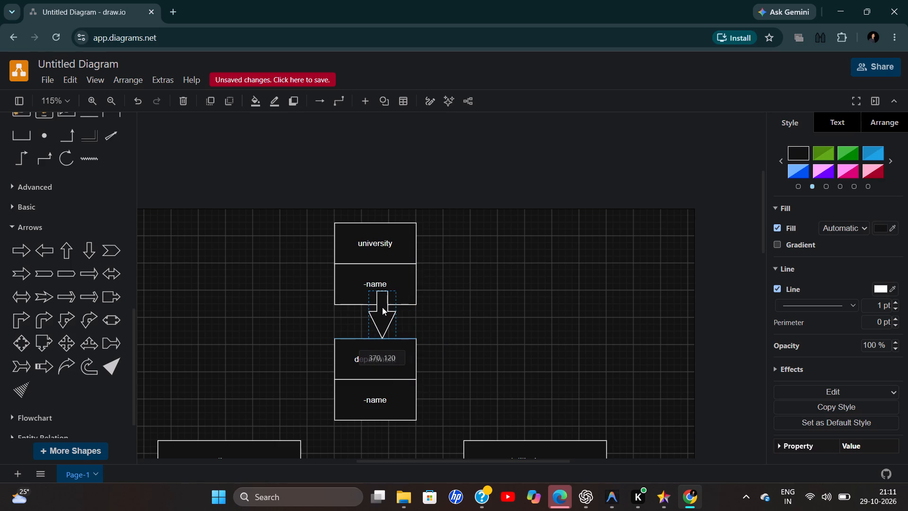
pyautogui.moveTo(382, 307); pyautogui.dragTo(379, 316)
pyautogui.moveTo(375, 359); pyautogui.dragTo(376, 340)
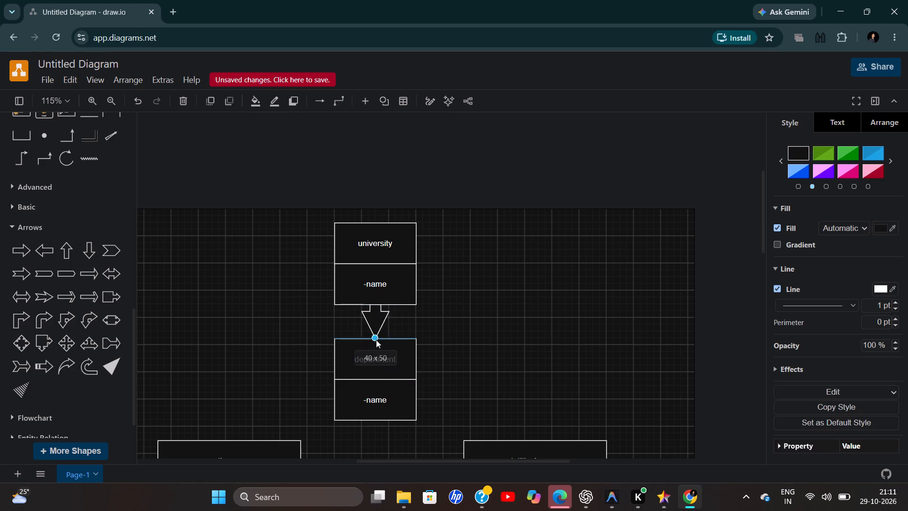
pyautogui.moveTo(376, 340); pyautogui.dragTo(376, 344)
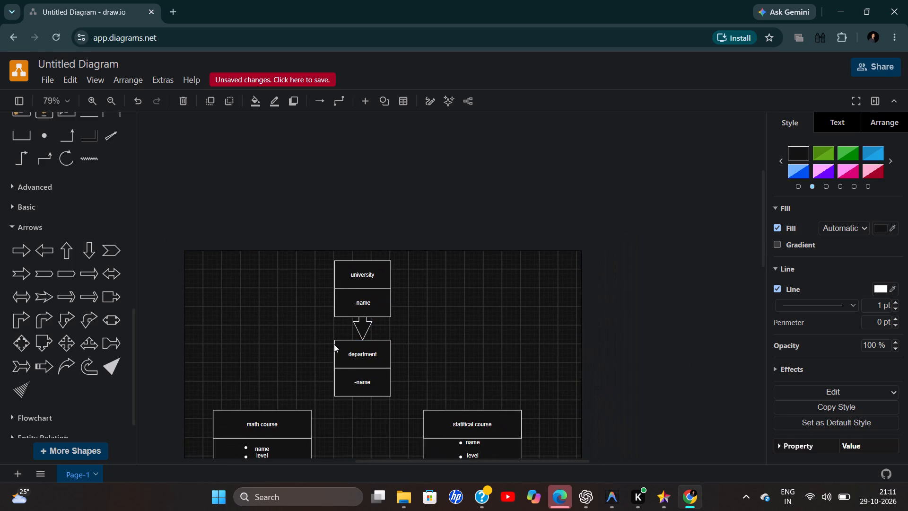
# Insert another Arrow Down shape over the statitical course box and lengthen it upward.
pyautogui.scroll(-2, 334, 344)
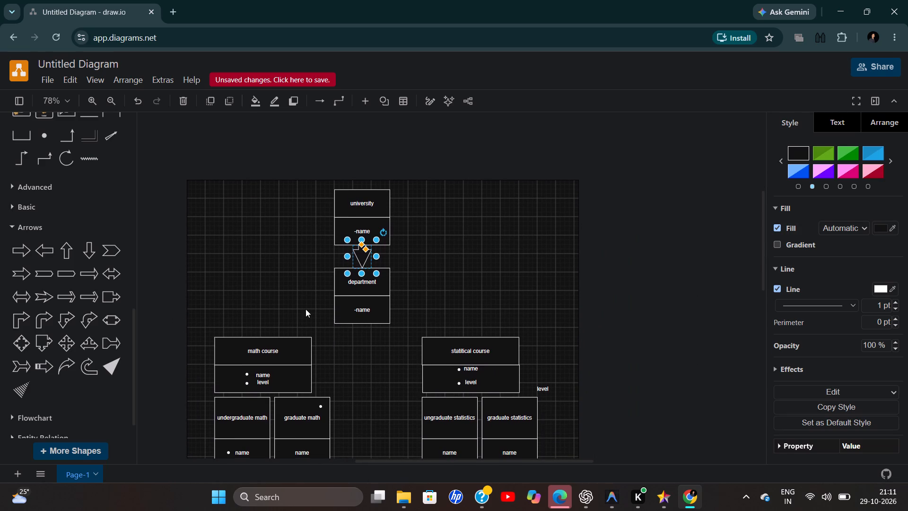
pyautogui.scroll(-1, 306, 309)
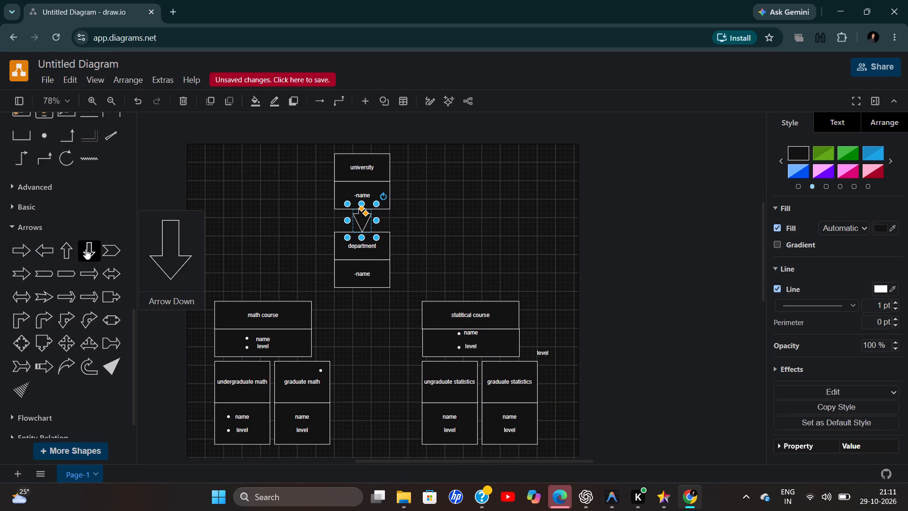
pyautogui.scroll(3, 86, 249)
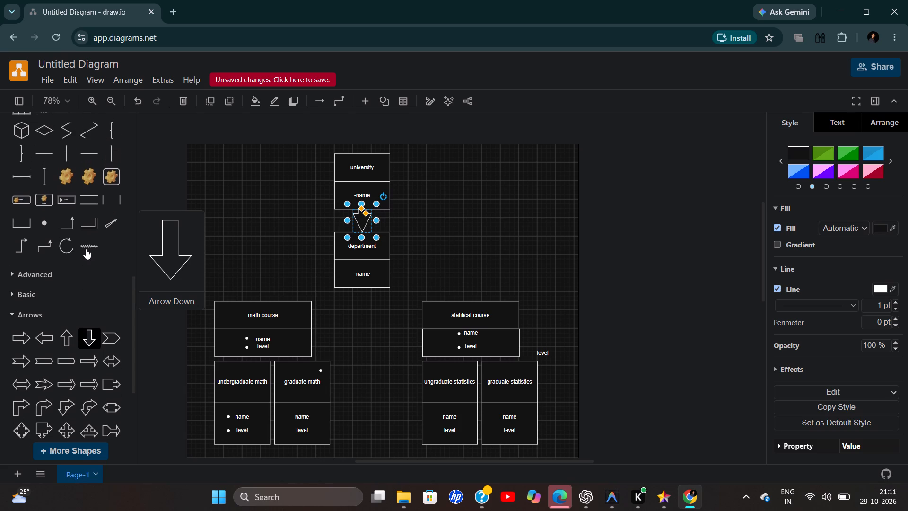
pyautogui.scroll(-1, 86, 249)
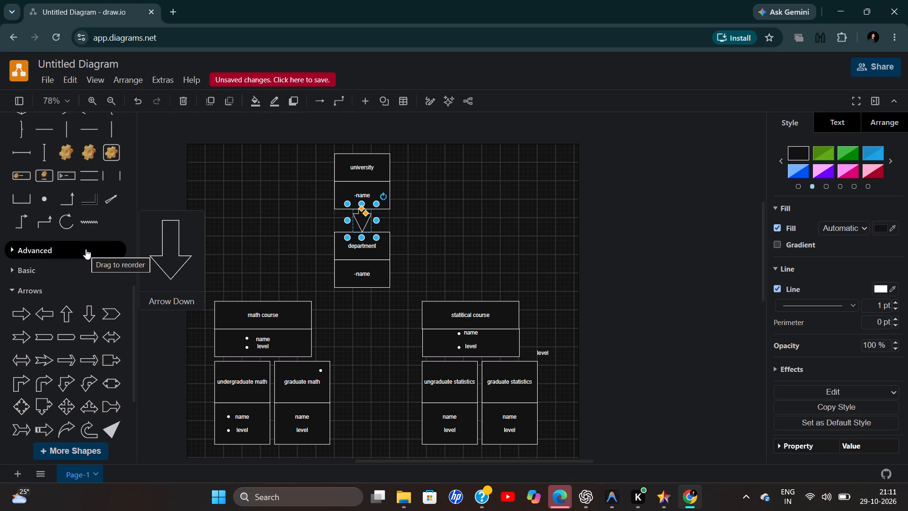
pyautogui.click(223, 232)
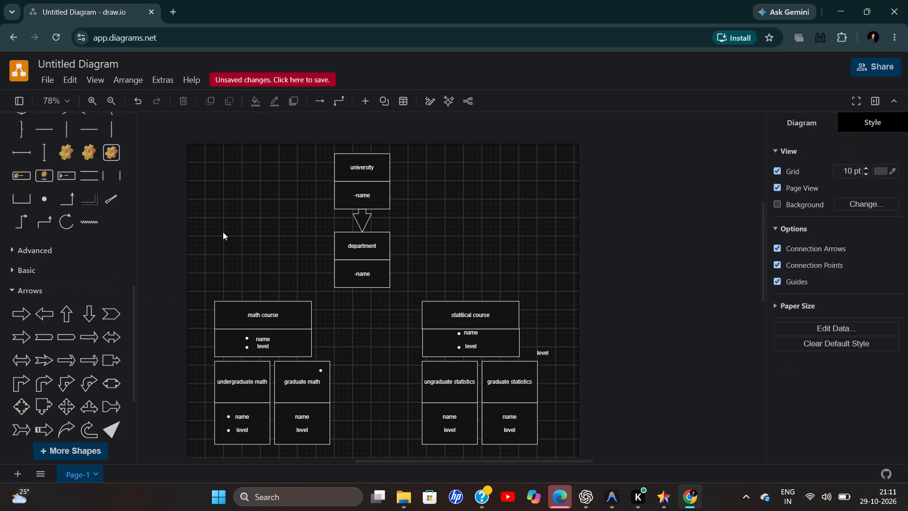
pyautogui.scroll(-1, 223, 232)
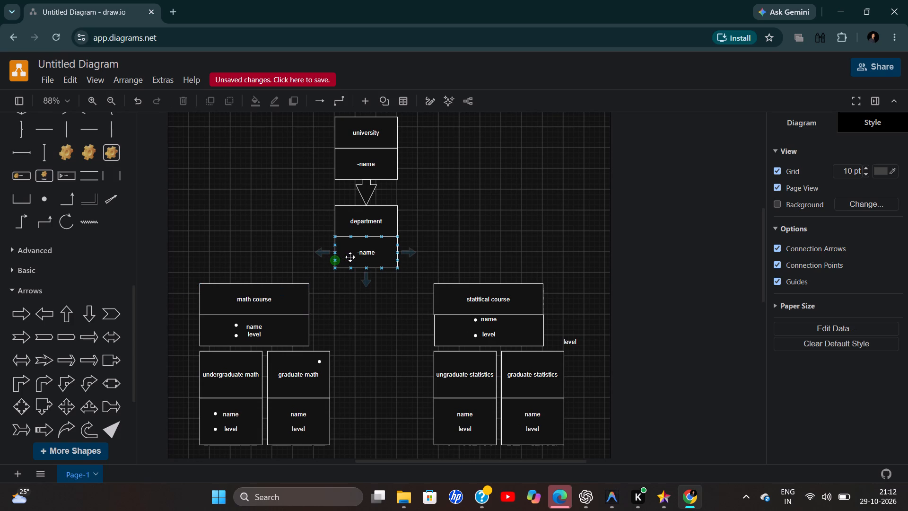
pyautogui.click(86, 312)
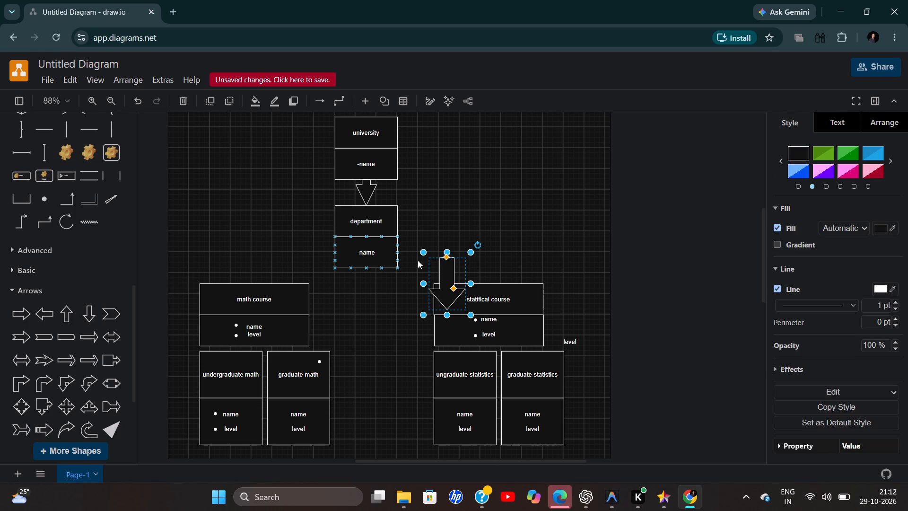
pyautogui.moveTo(470, 252); pyautogui.dragTo(458, 216)
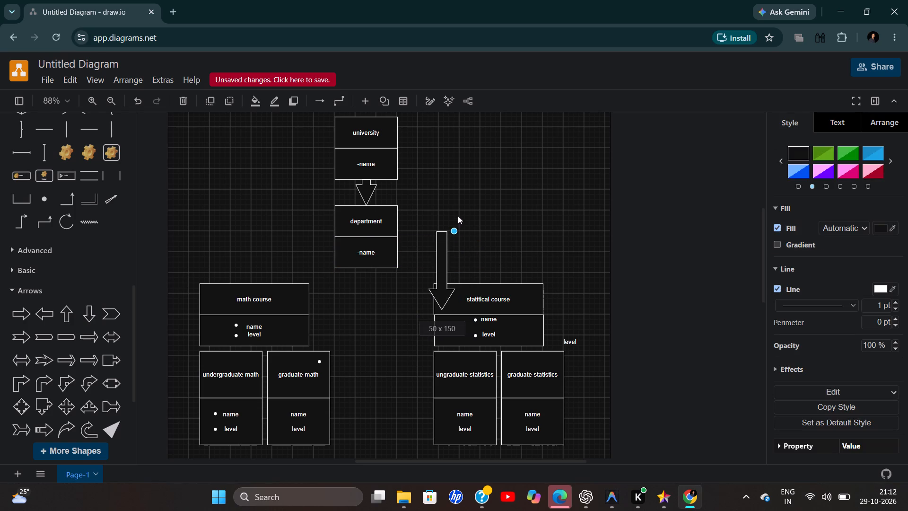
pyautogui.moveTo(458, 216); pyautogui.dragTo(458, 183)
pyautogui.moveTo(462, 188); pyautogui.dragTo(466, 203)
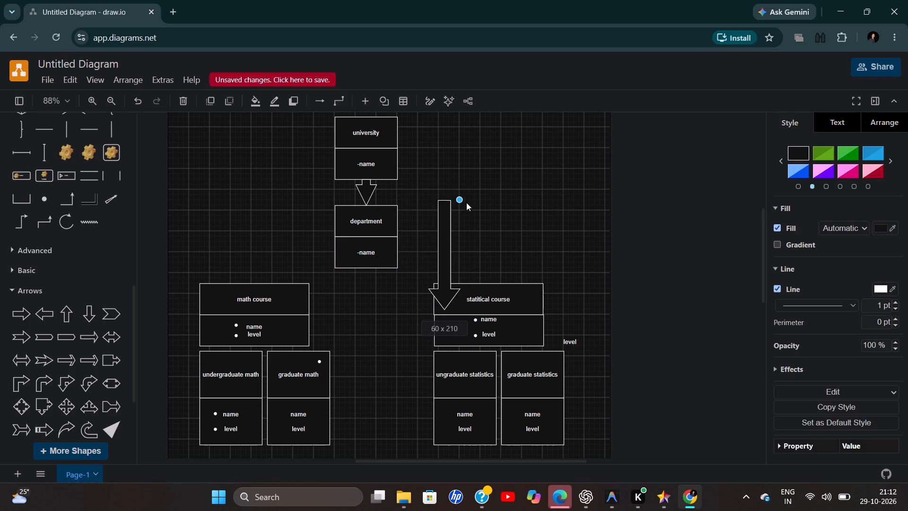
pyautogui.moveTo(466, 203); pyautogui.dragTo(478, 224)
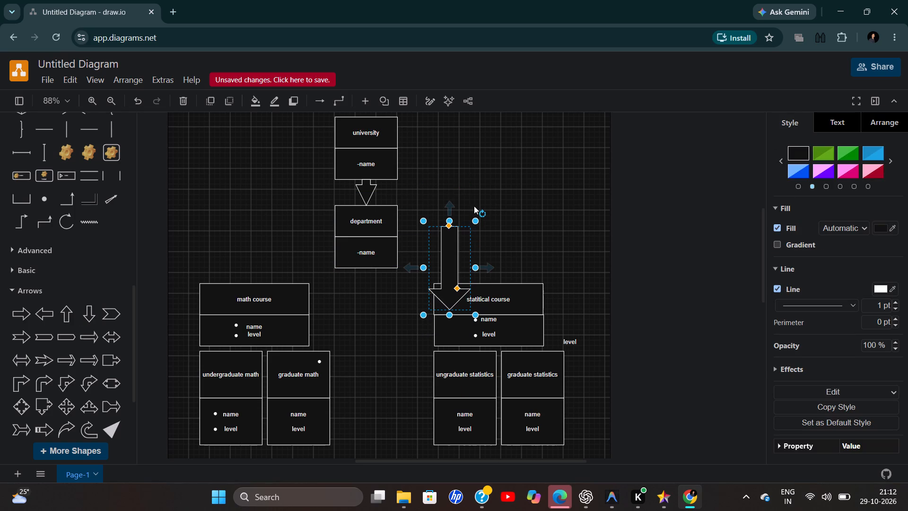
# Rotate the new arrow to point diagonally down-left, shorten it, and place it between the department and math course boxes.
pyautogui.moveTo(482, 209); pyautogui.dragTo(515, 238)
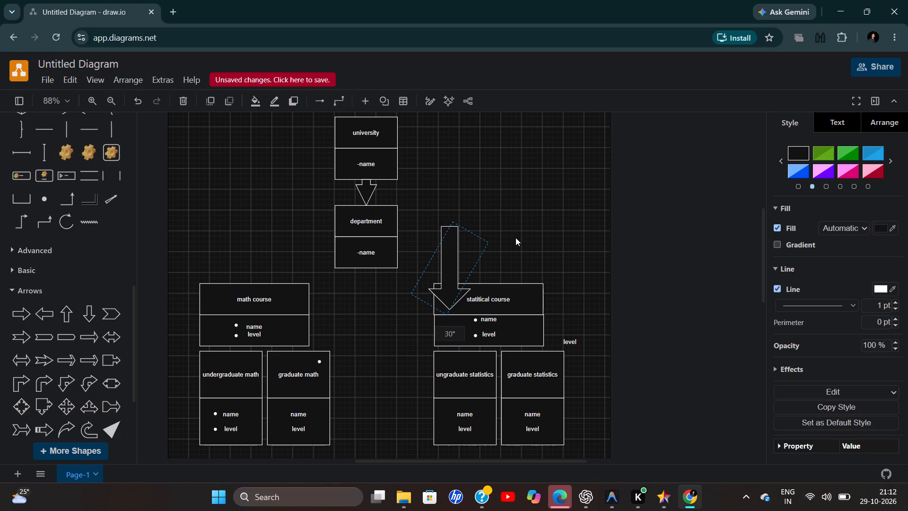
pyautogui.moveTo(515, 238); pyautogui.dragTo(519, 253)
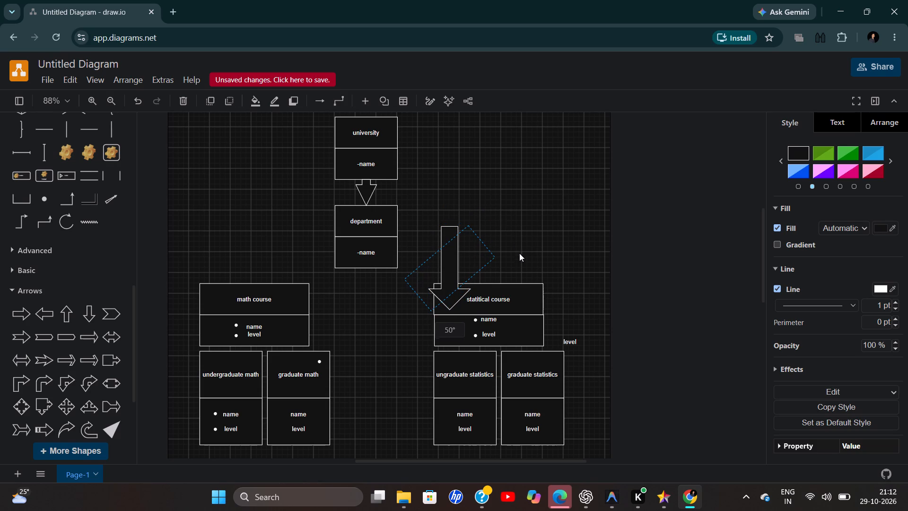
pyautogui.moveTo(519, 253); pyautogui.dragTo(517, 242)
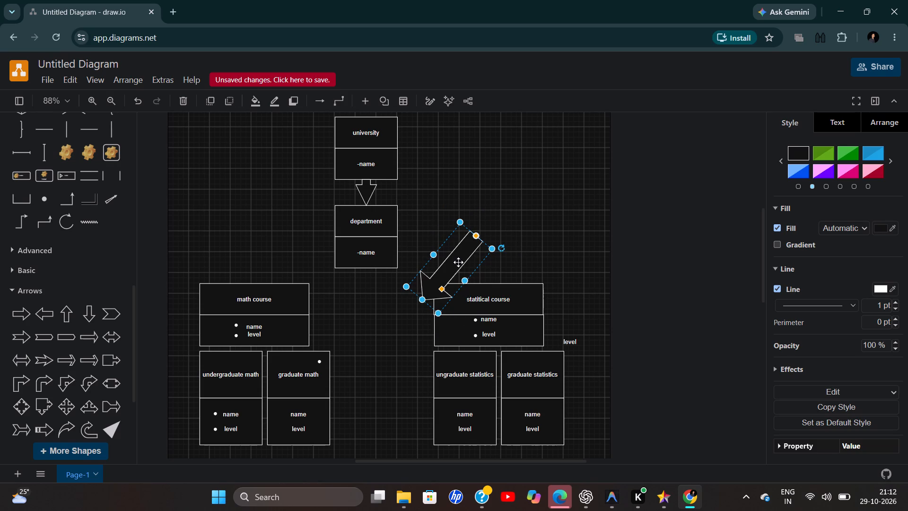
pyautogui.moveTo(458, 262); pyautogui.dragTo(289, 247)
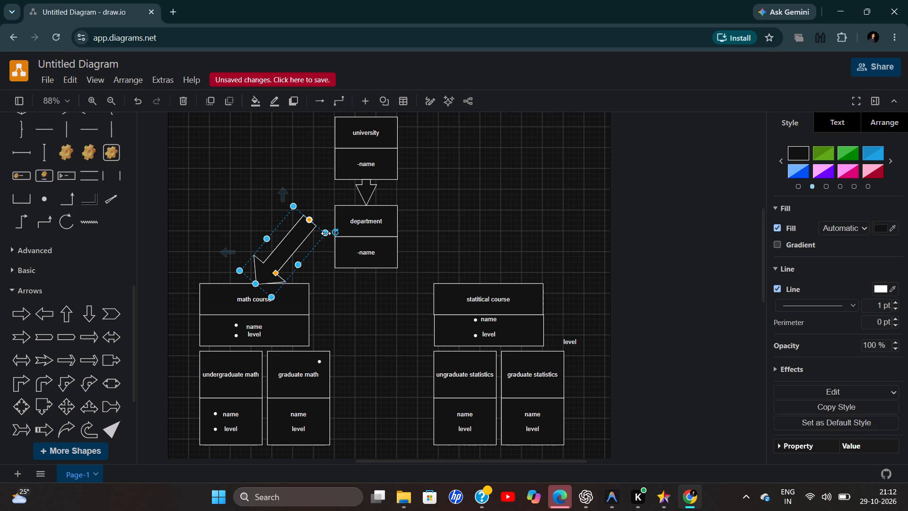
pyautogui.moveTo(326, 233); pyautogui.dragTo(307, 248)
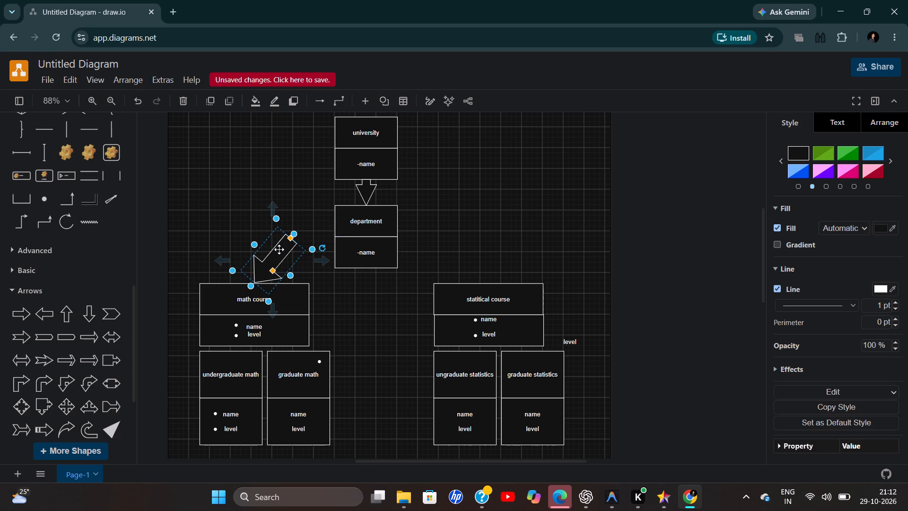
pyautogui.moveTo(279, 249); pyautogui.dragTo(299, 236)
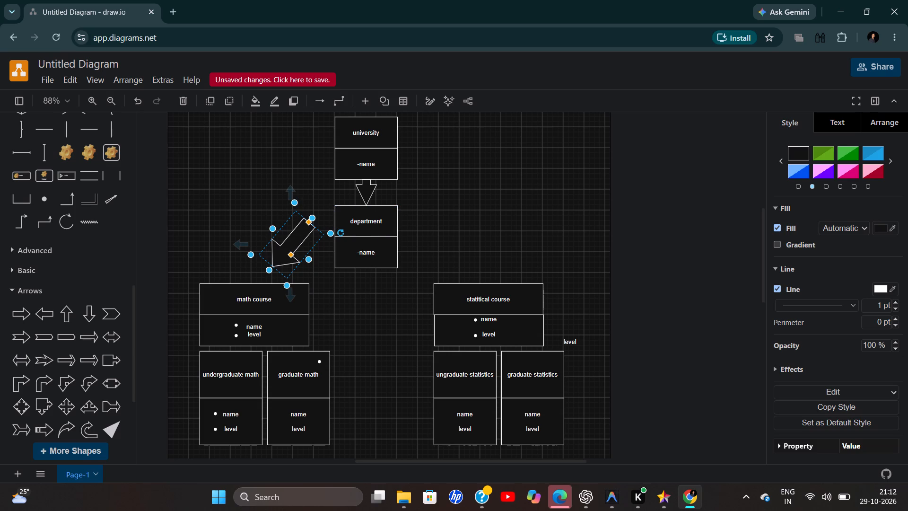
# Rotate the math course arrow further clockwise and widen it into a short, broad arrow.
pyautogui.moveTo(340, 231); pyautogui.dragTo(347, 263)
pyautogui.moveTo(271, 272); pyautogui.dragTo(289, 284)
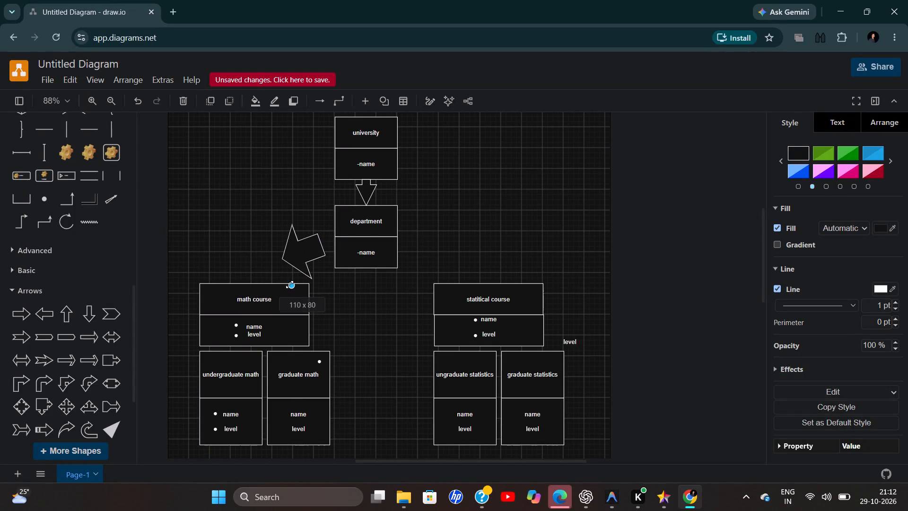
pyautogui.moveTo(289, 284); pyautogui.dragTo(289, 282)
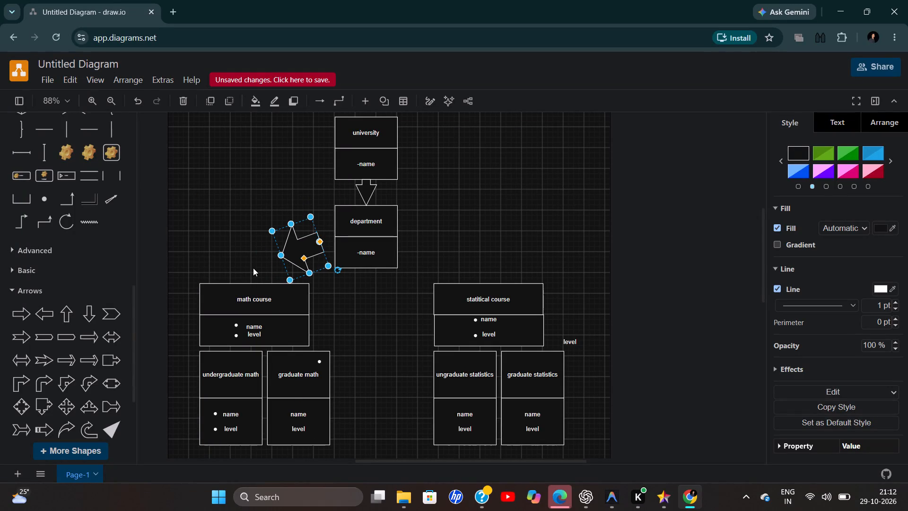
# Duplicate the math course arrow and rotate the copy to -60° so it points down-right.
pyautogui.hotkey('ctrl', 'c')
pyautogui.hotkey('ctrl', 'v')
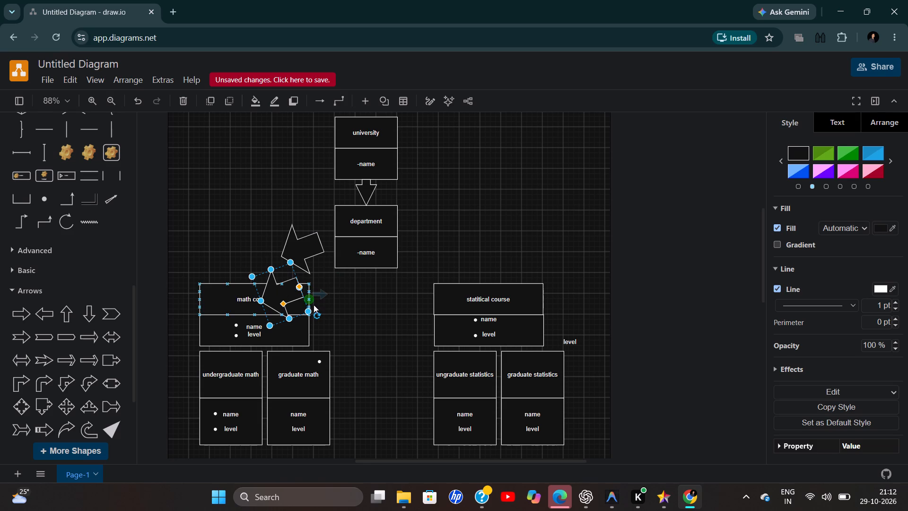
pyautogui.moveTo(317, 313); pyautogui.dragTo(264, 205)
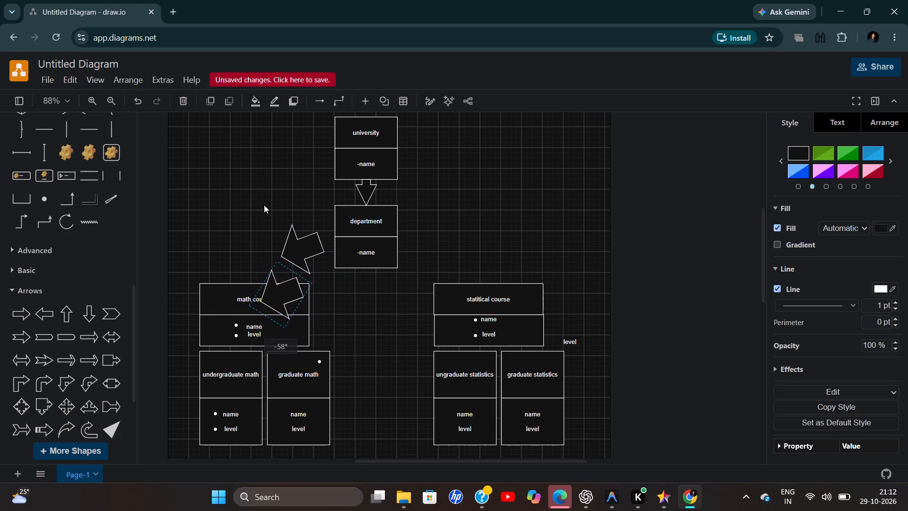
pyautogui.moveTo(264, 205); pyautogui.dragTo(193, 316)
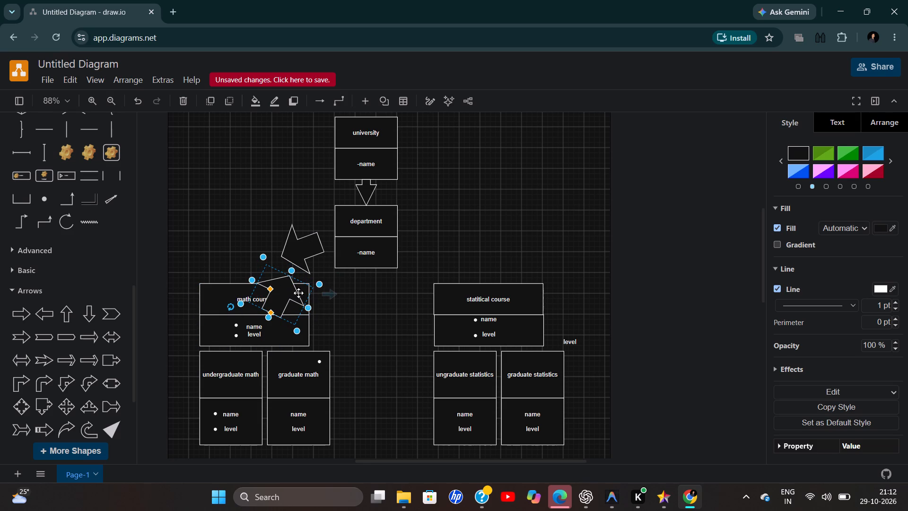
pyautogui.moveTo(231, 308); pyautogui.dragTo(199, 266)
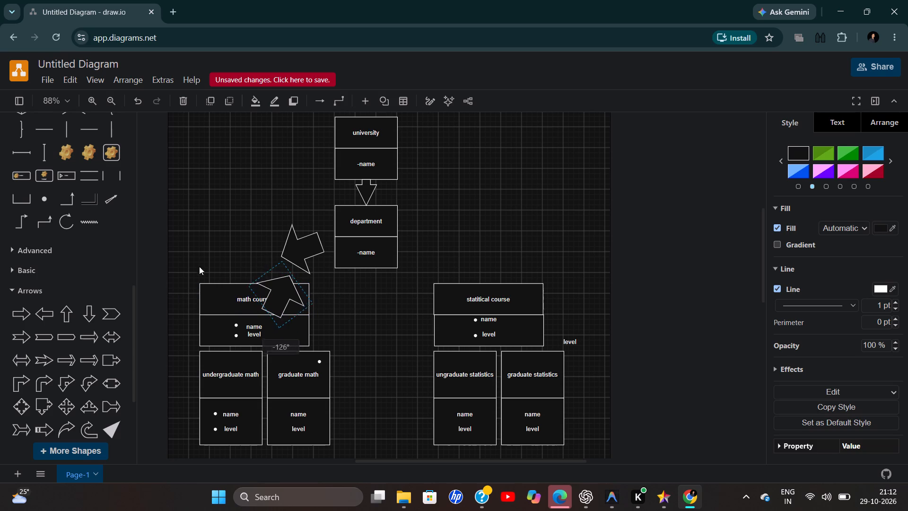
pyautogui.moveTo(199, 266); pyautogui.dragTo(221, 209)
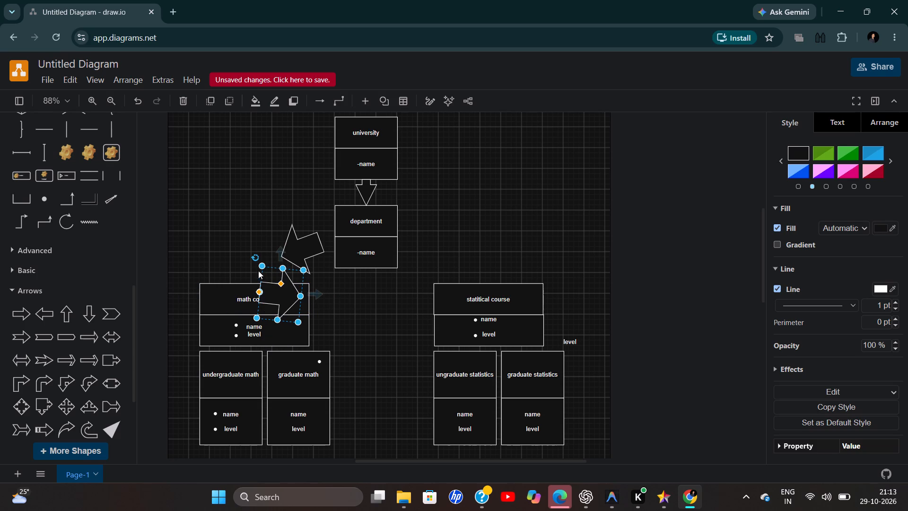
pyautogui.moveTo(258, 259); pyautogui.dragTo(278, 254)
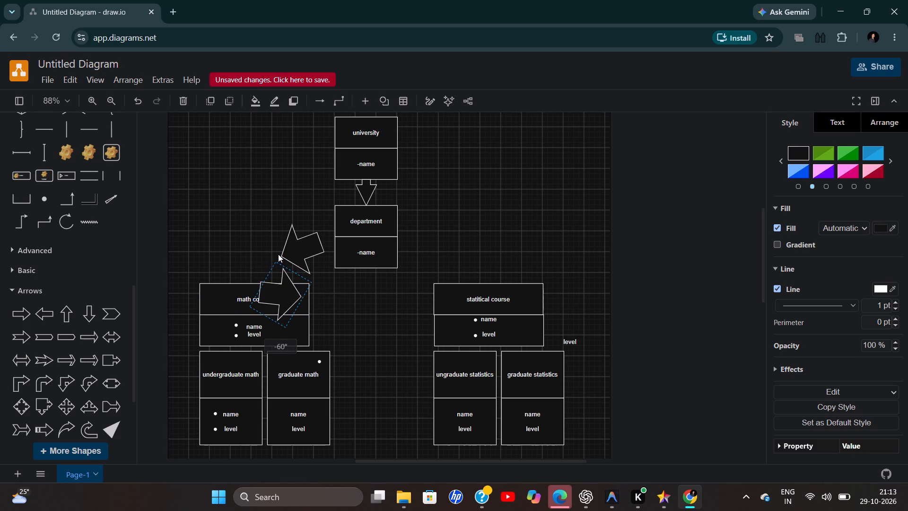
pyautogui.moveTo(278, 254); pyautogui.dragTo(279, 254)
# Reshape the copied arrow with a narrower shaft and swept-back head, and place it between the department and statitical course boxes.
pyautogui.moveTo(284, 290); pyautogui.dragTo(384, 231)
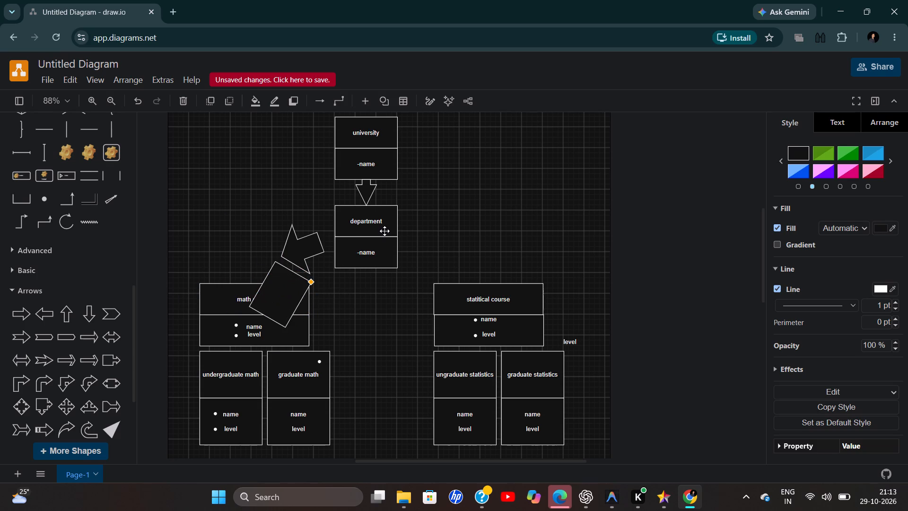
pyautogui.moveTo(384, 231); pyautogui.dragTo(289, 302)
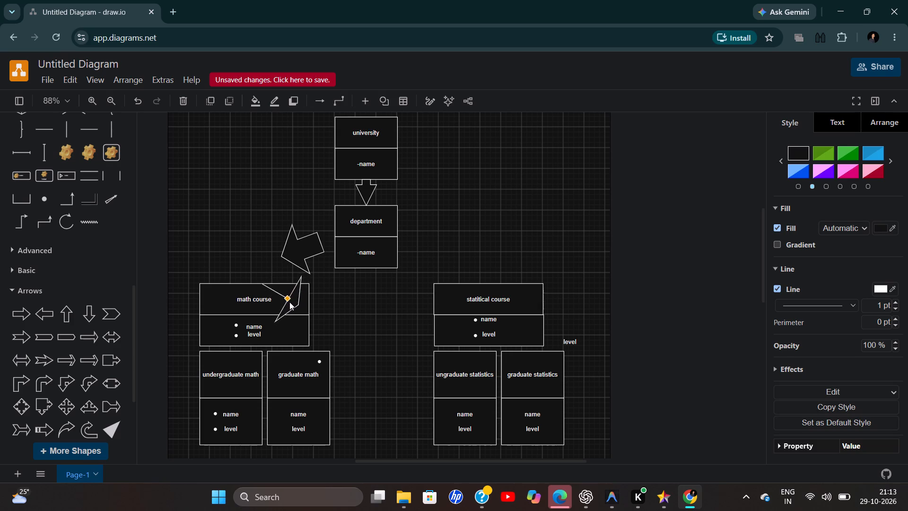
pyautogui.moveTo(289, 302); pyautogui.dragTo(292, 298)
pyautogui.moveTo(281, 297); pyautogui.dragTo(402, 248)
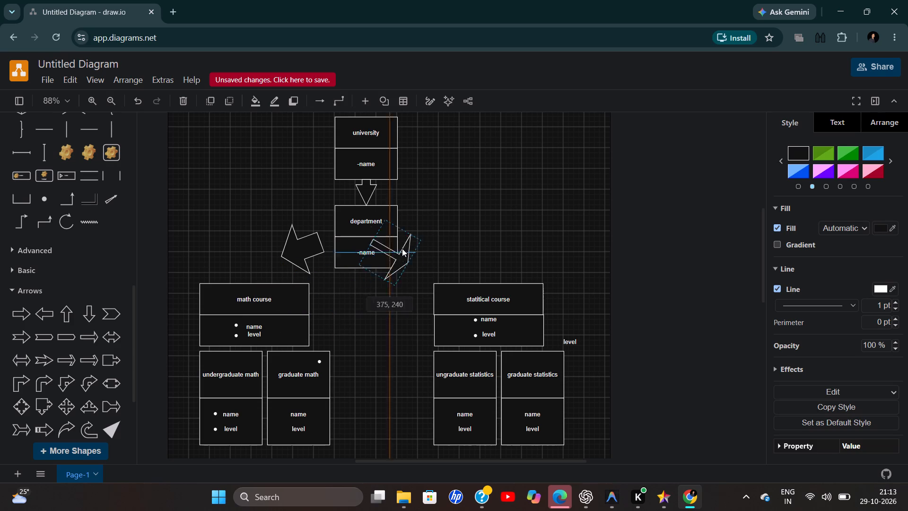
pyautogui.moveTo(402, 248); pyautogui.dragTo(429, 256)
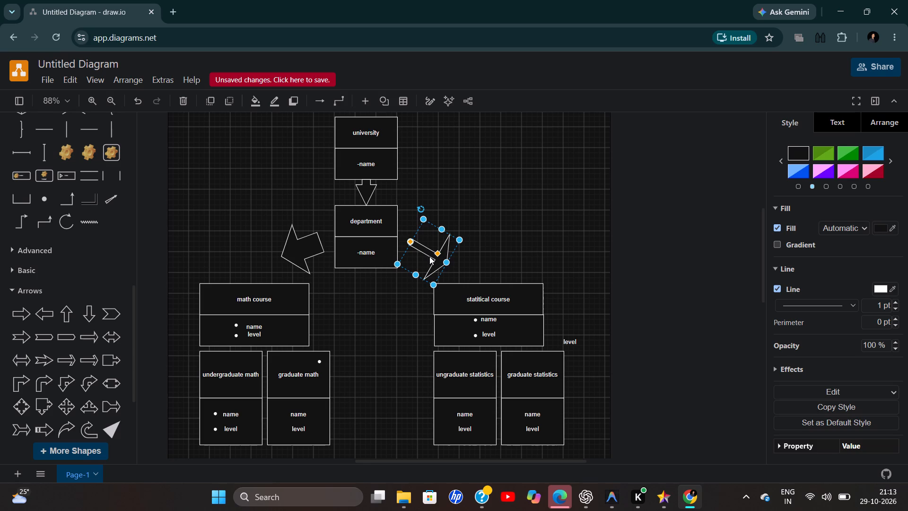
pyautogui.scroll(1, 429, 256)
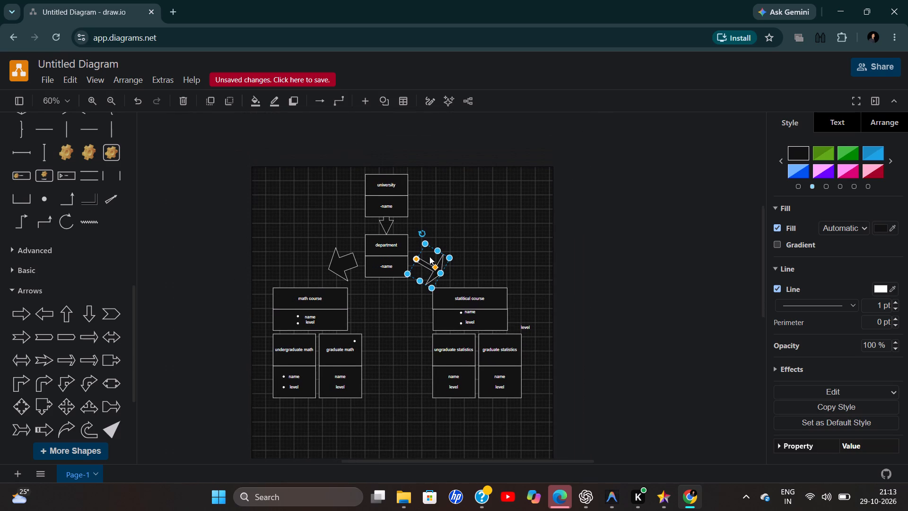
pyautogui.scroll(1, 429, 256)
pyautogui.click(484, 238)
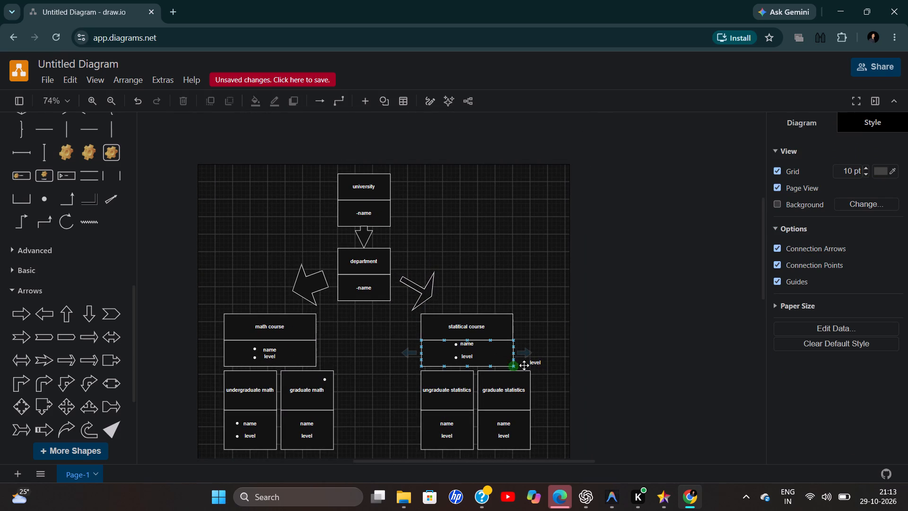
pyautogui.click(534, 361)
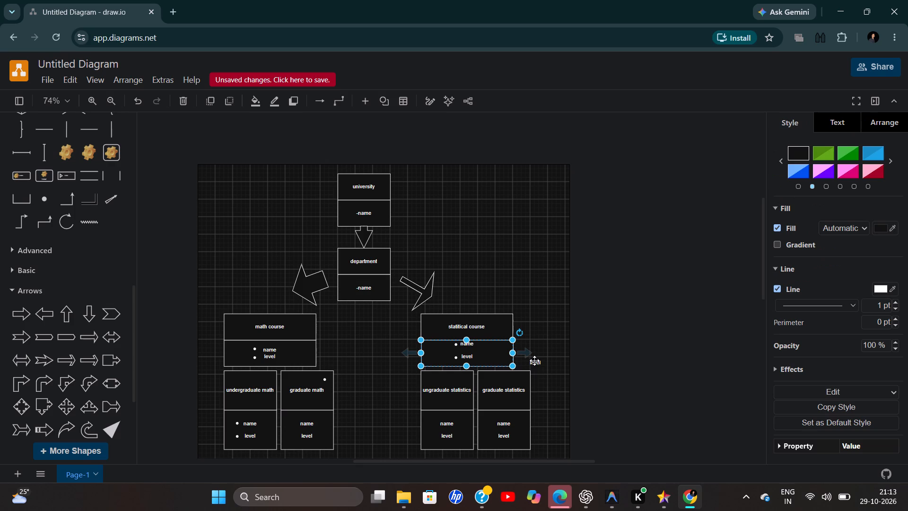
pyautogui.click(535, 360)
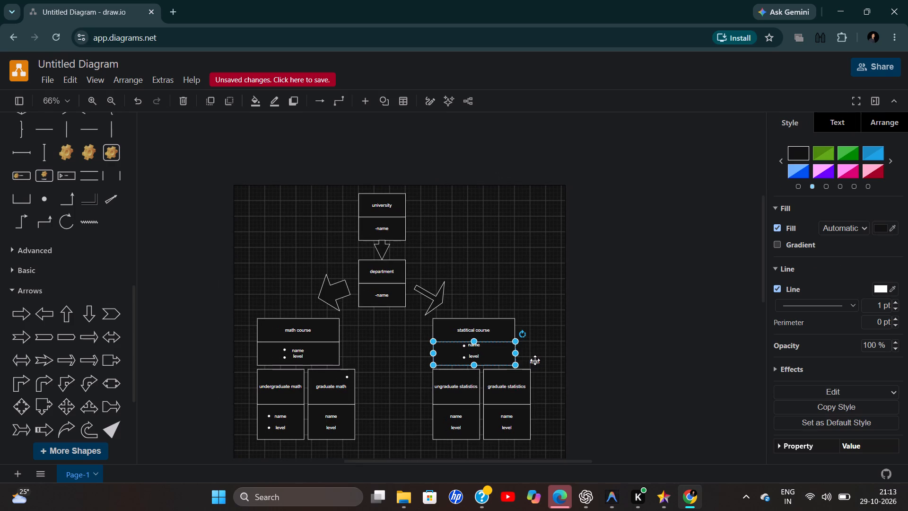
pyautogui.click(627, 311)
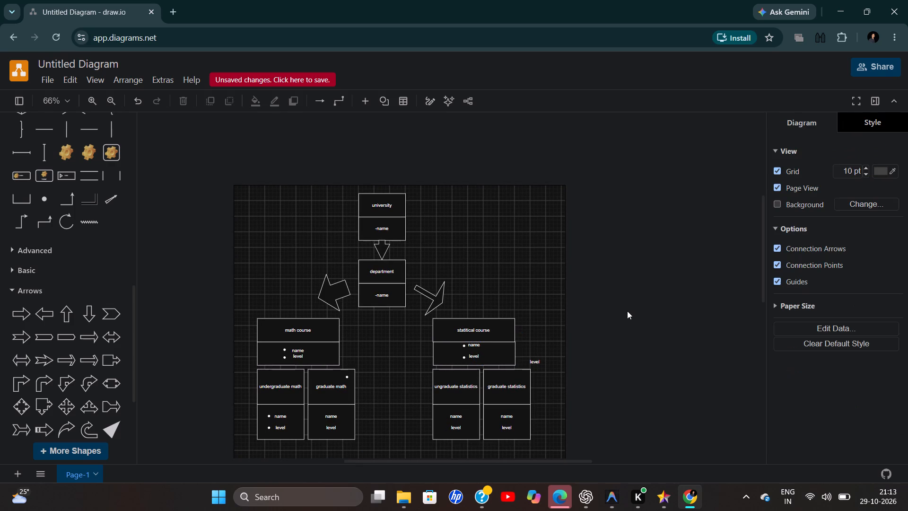
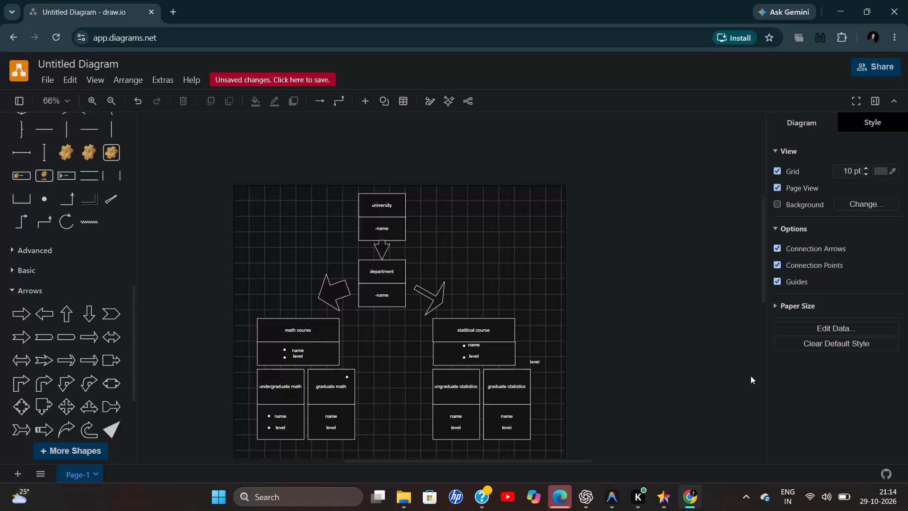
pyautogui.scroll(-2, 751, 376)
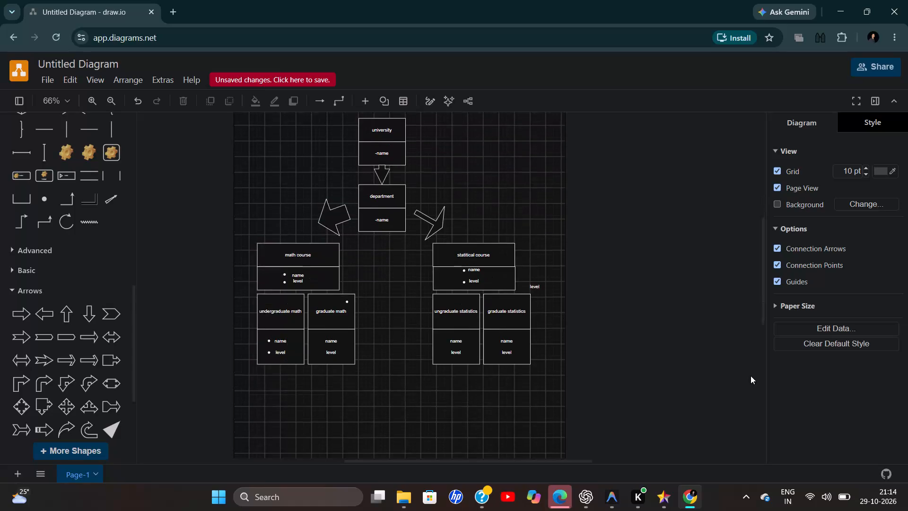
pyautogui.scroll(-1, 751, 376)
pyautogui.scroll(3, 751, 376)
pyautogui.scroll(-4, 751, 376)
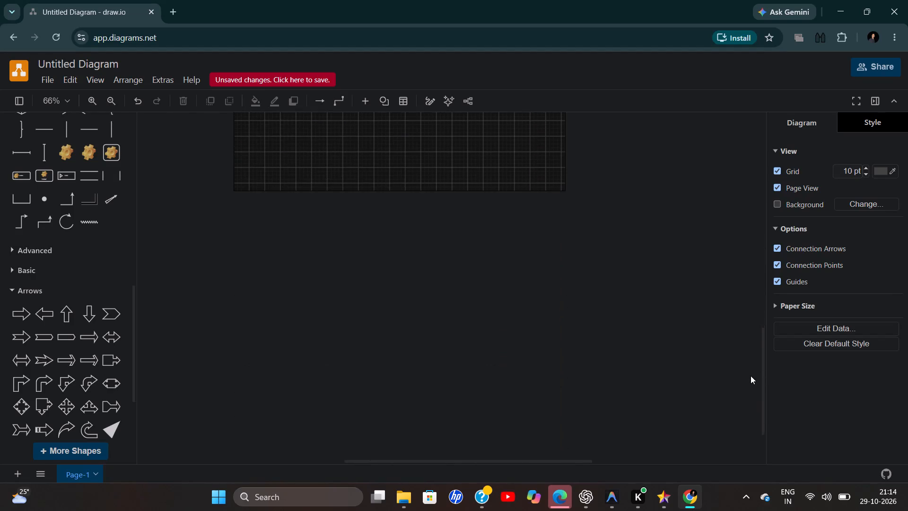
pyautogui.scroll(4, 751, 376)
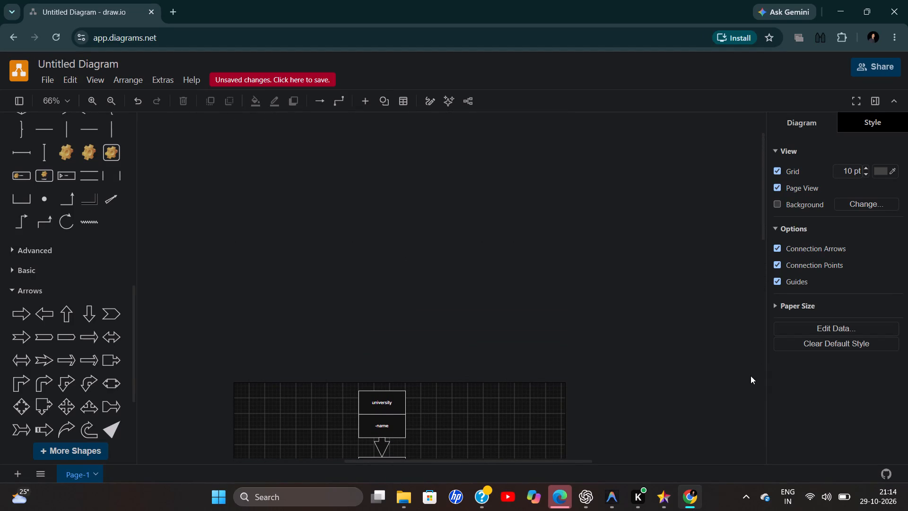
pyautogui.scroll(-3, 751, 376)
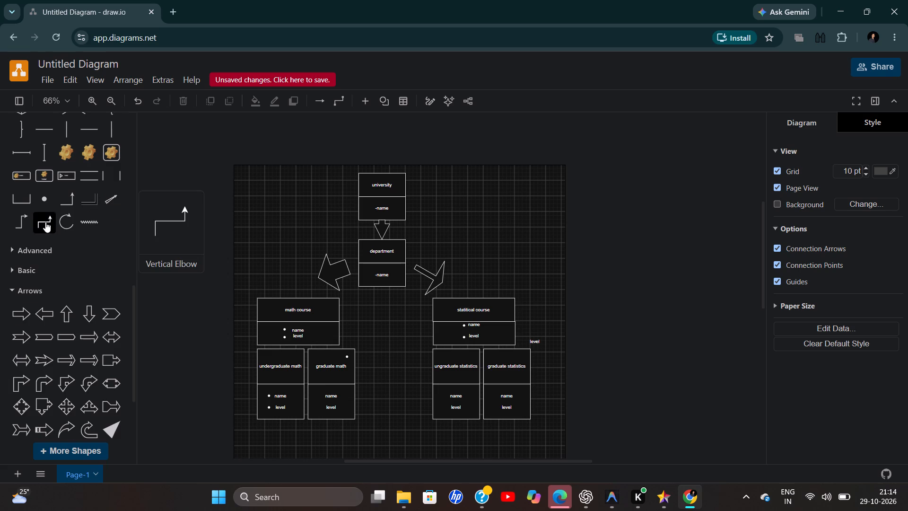
# Insert a single-bend elbow connector in empty space above the statitical course box and reshape it to run right and point down.
pyautogui.scroll(5, 45, 222)
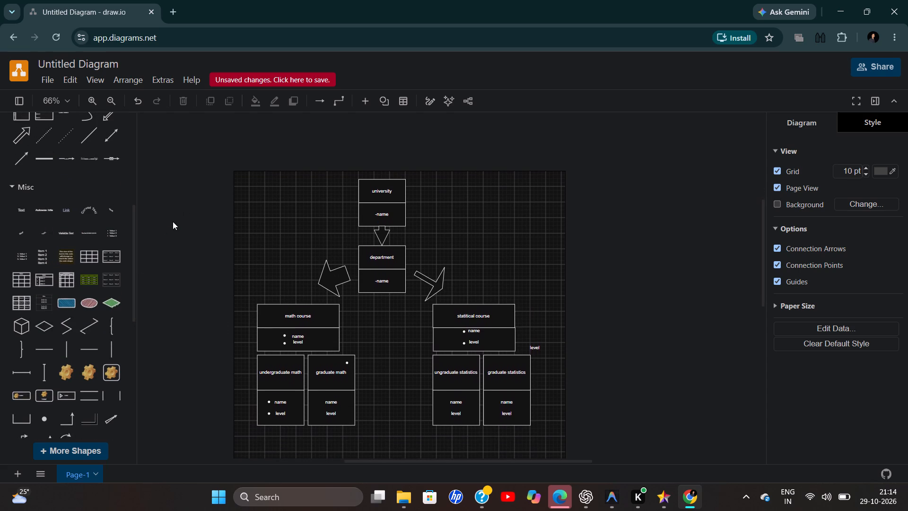
pyautogui.scroll(3, 57, 205)
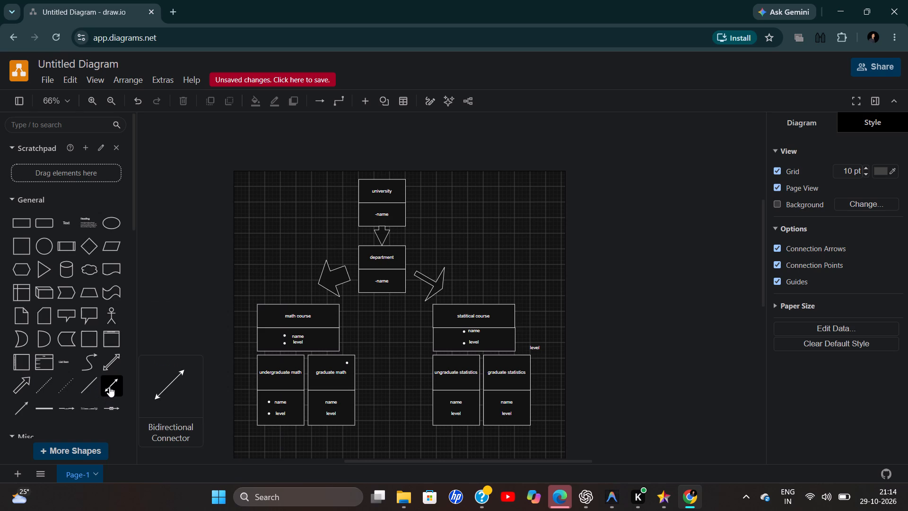
pyautogui.scroll(-7, 109, 387)
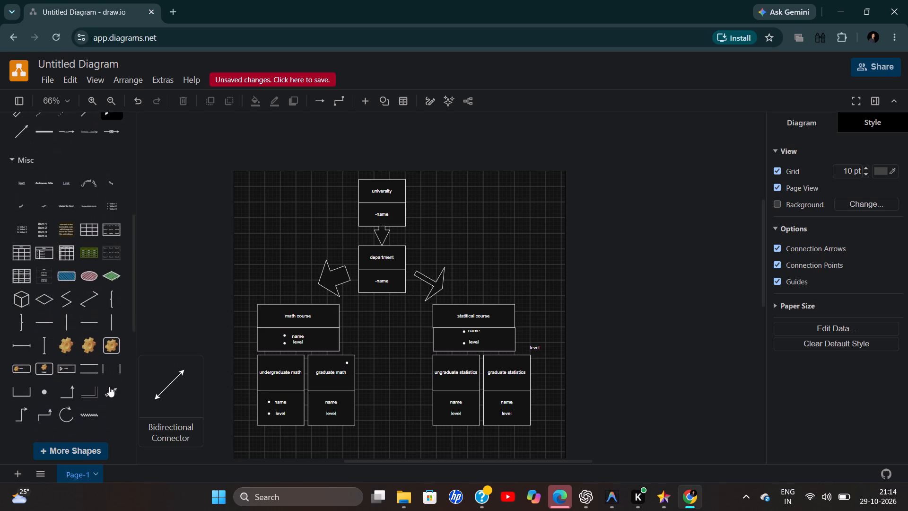
pyautogui.scroll(-1, 109, 387)
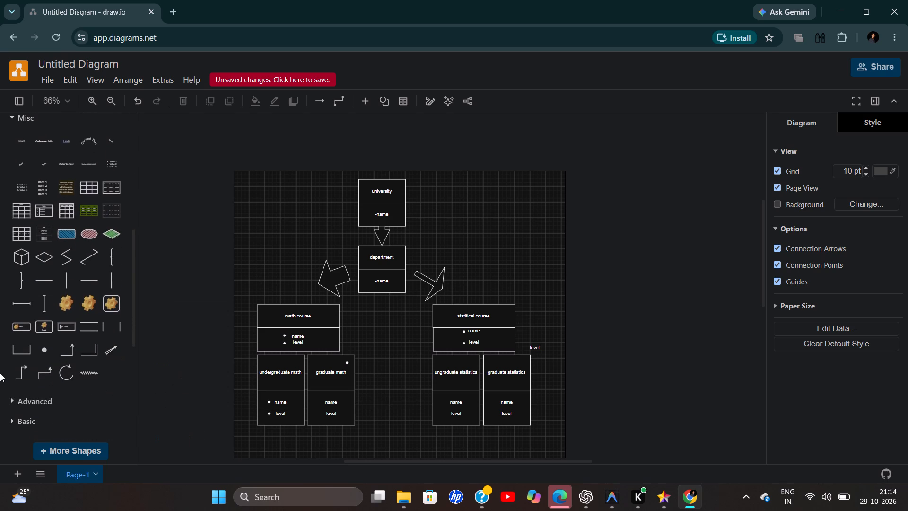
pyautogui.click(72, 344)
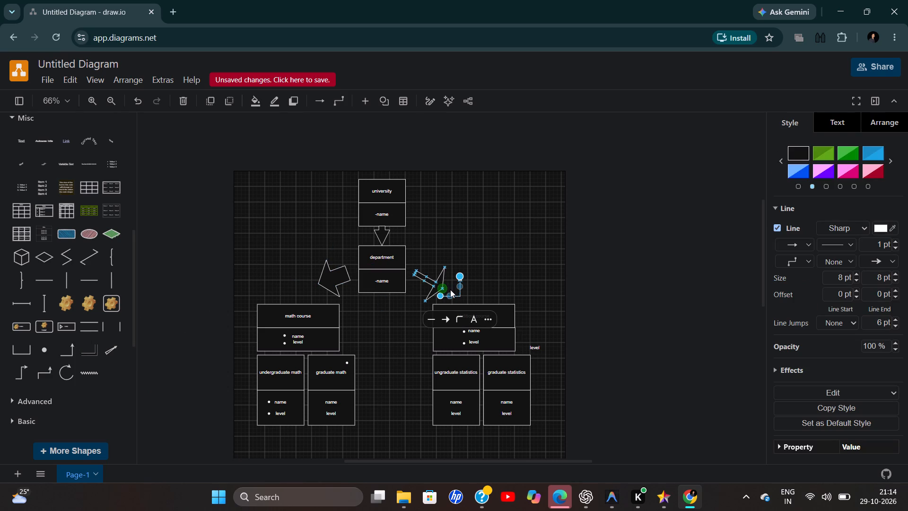
pyautogui.moveTo(458, 296); pyautogui.dragTo(439, 271)
pyautogui.moveTo(439, 271); pyautogui.dragTo(477, 236)
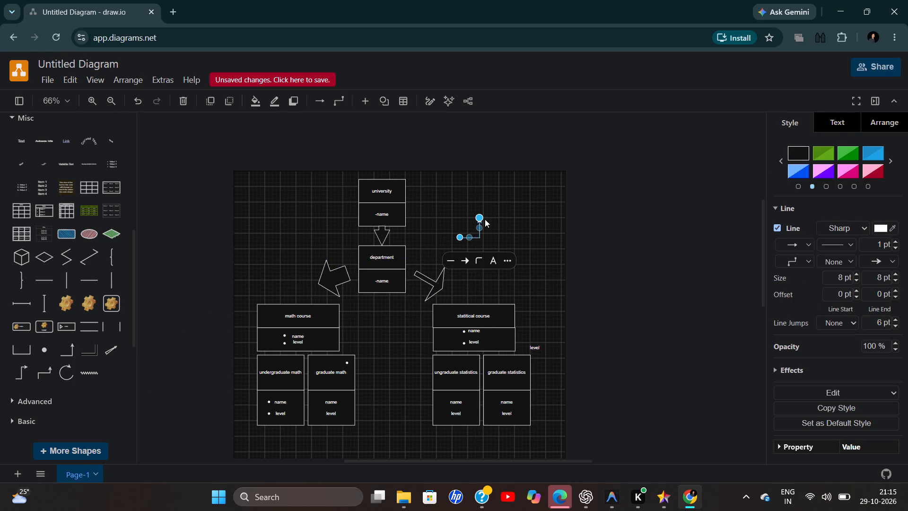
pyautogui.moveTo(482, 216); pyautogui.dragTo(512, 262)
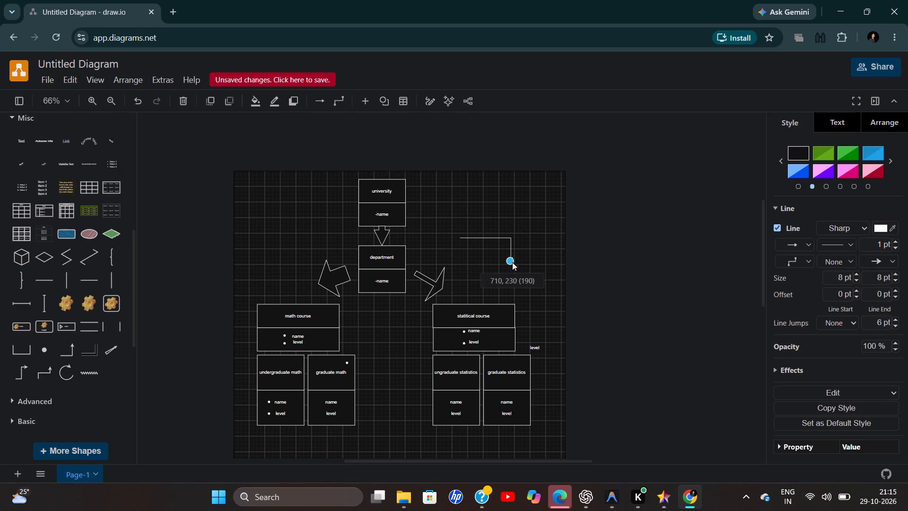
pyautogui.moveTo(512, 262); pyautogui.dragTo(509, 264)
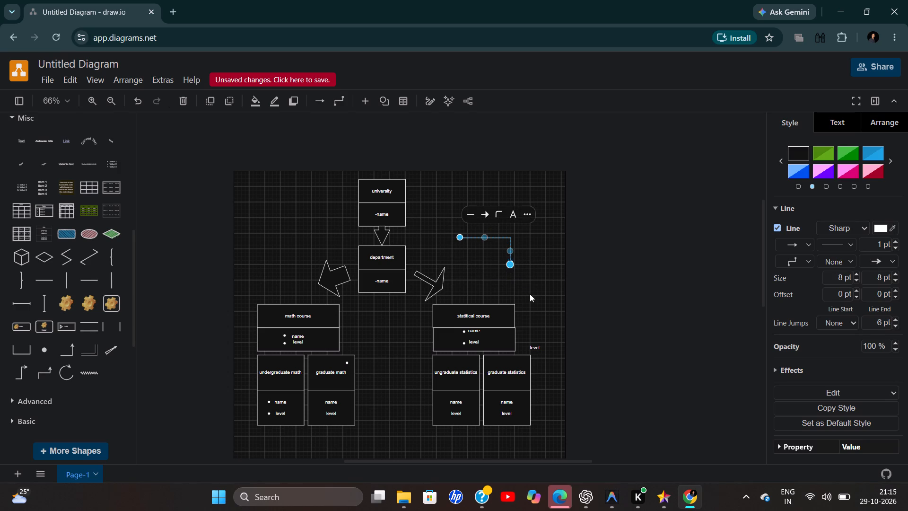
pyautogui.click(530, 294)
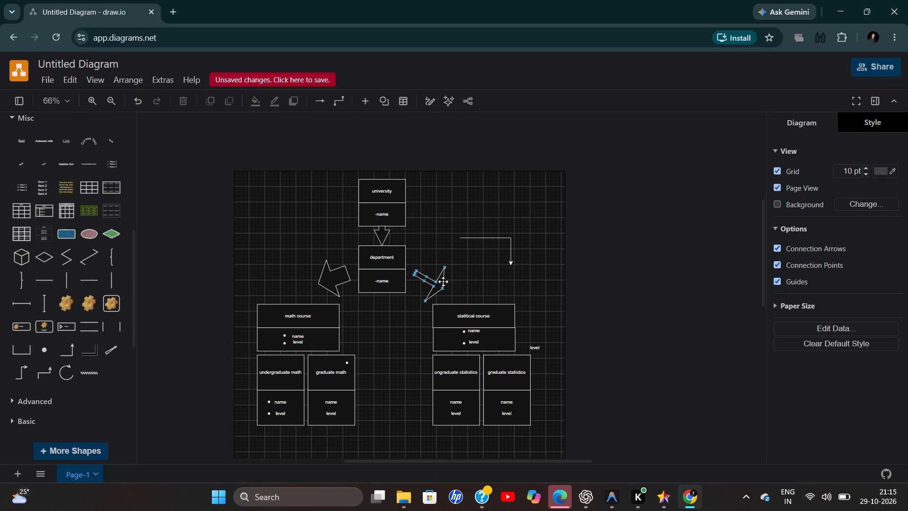
# Delete the diagonal block arrow between the department and statitical course boxes.
pyautogui.click(443, 282)
pyautogui.press('Delete')
# Move the elbow connector so it runs from beside the department box down to the top of the statitical course box.
pyautogui.moveTo(495, 235); pyautogui.dragTo(472, 257)
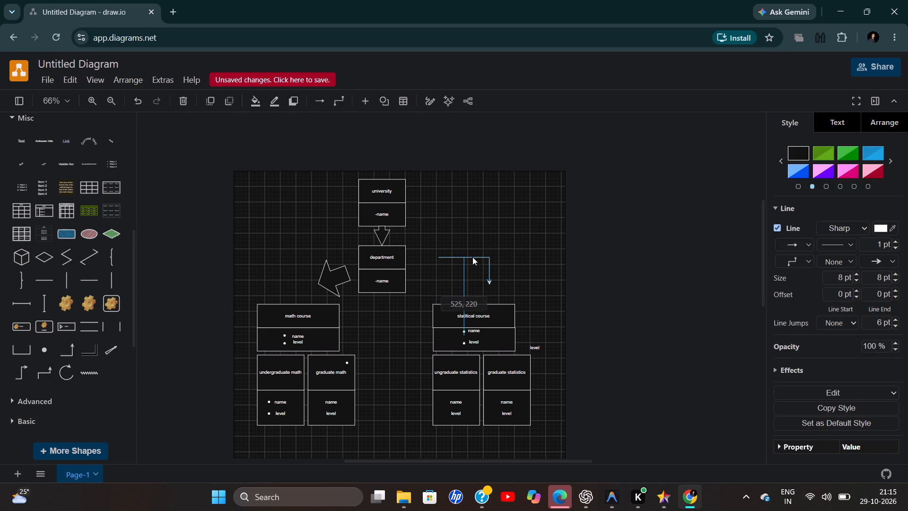
pyautogui.moveTo(472, 257); pyautogui.dragTo(448, 269)
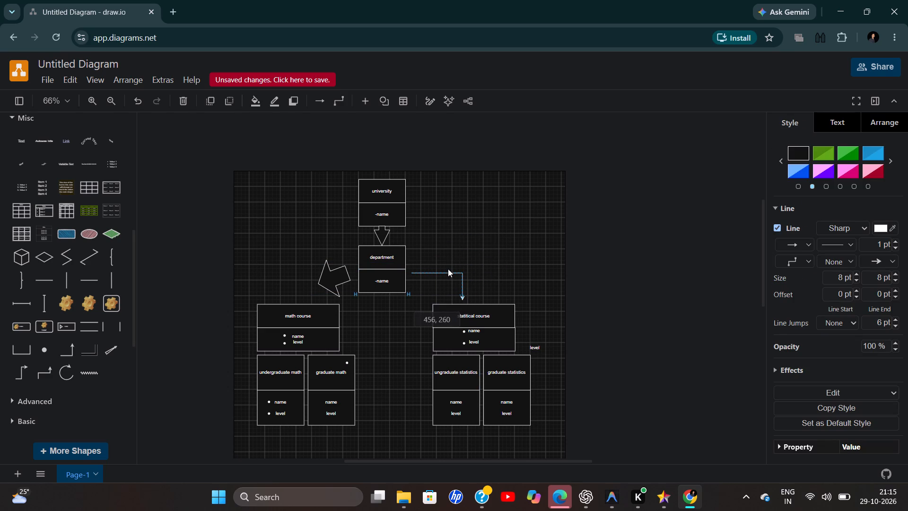
pyautogui.moveTo(448, 269); pyautogui.dragTo(444, 269)
pyautogui.moveTo(444, 269); pyautogui.dragTo(444, 270)
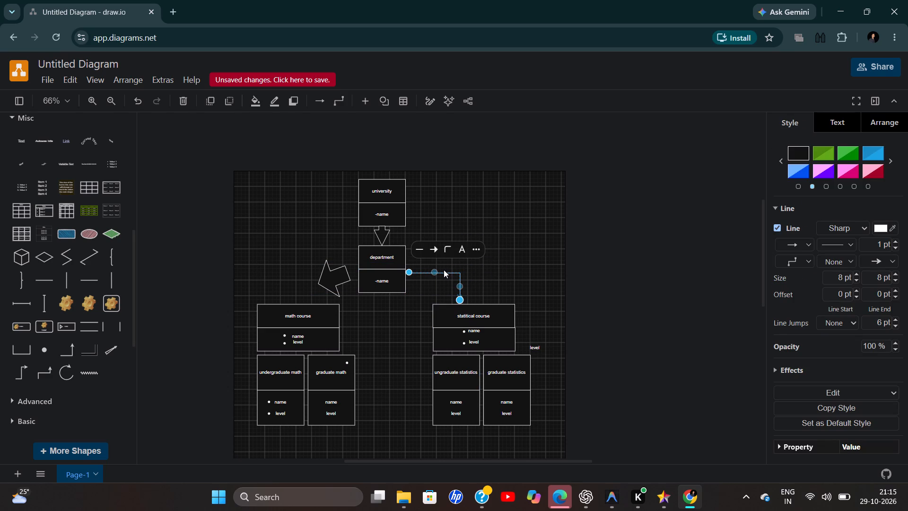
# Duplicate the elbow connector, placing the copy over the department box.
pyautogui.hotkey('ctrl', 'c')
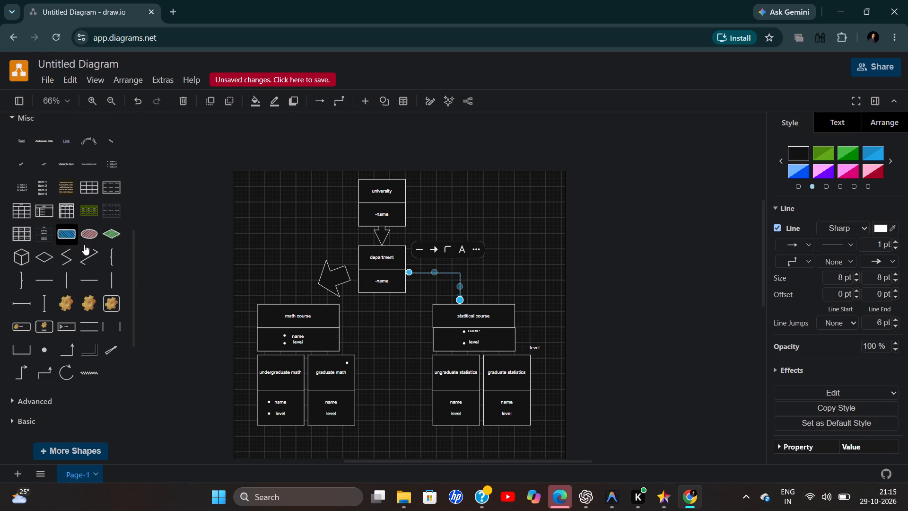
pyautogui.scroll(4, 84, 245)
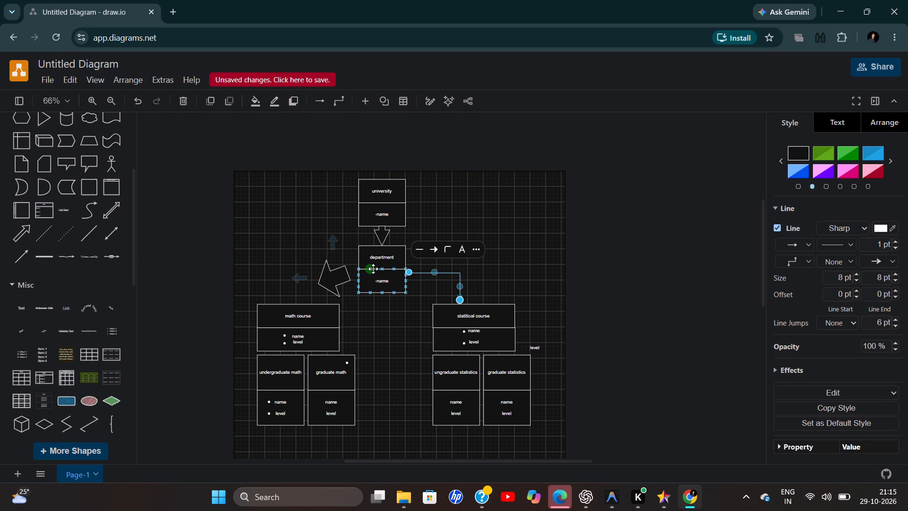
pyautogui.hotkey('ctrl', 'v')
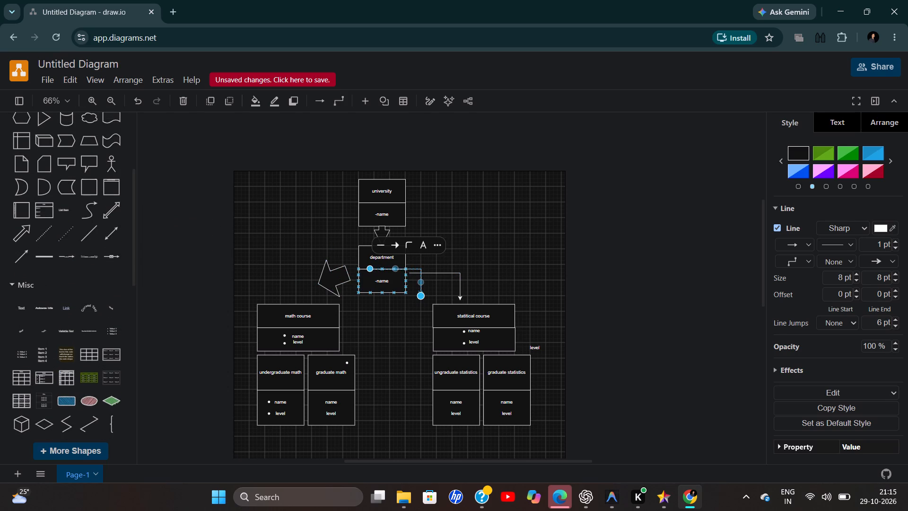
# Delete the broad block arrow between the department and math course boxes.
pyautogui.click(324, 269)
pyautogui.press('Delete')
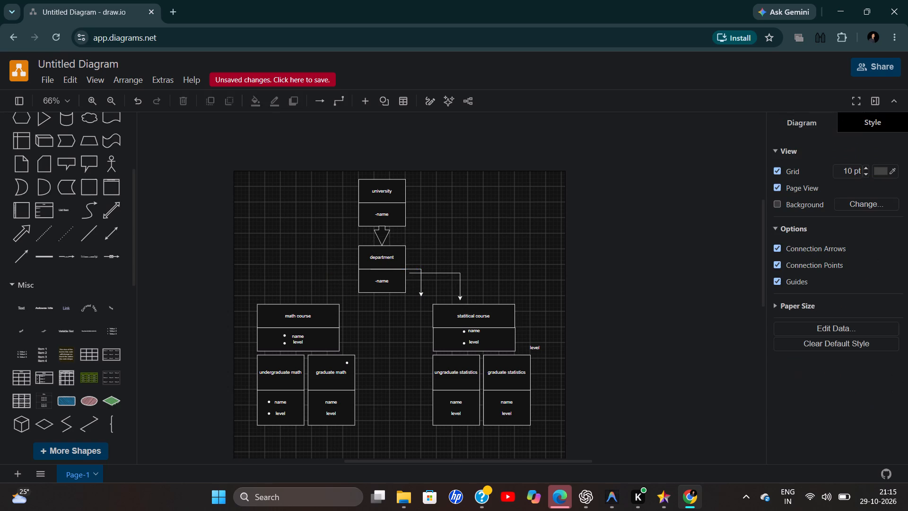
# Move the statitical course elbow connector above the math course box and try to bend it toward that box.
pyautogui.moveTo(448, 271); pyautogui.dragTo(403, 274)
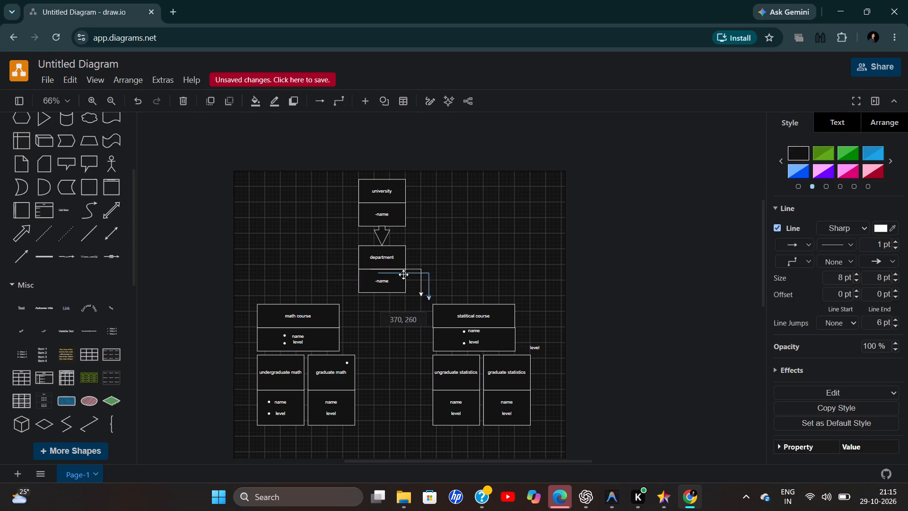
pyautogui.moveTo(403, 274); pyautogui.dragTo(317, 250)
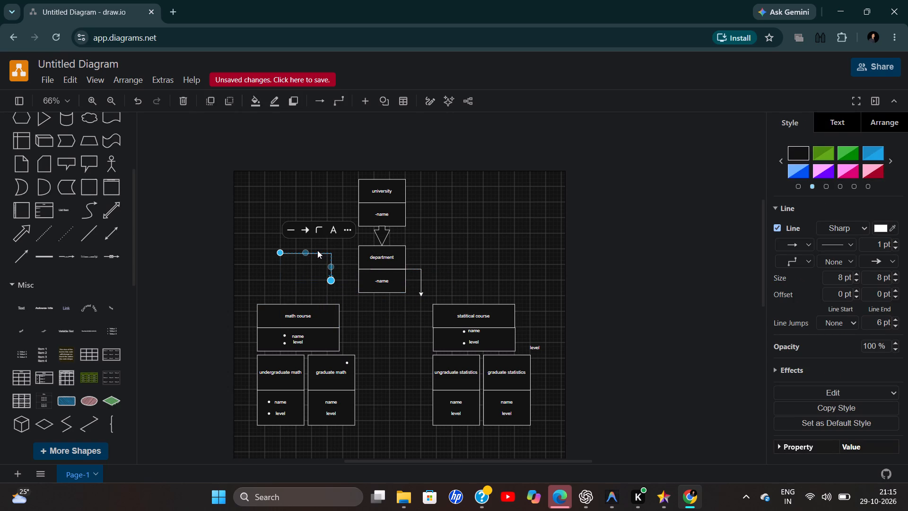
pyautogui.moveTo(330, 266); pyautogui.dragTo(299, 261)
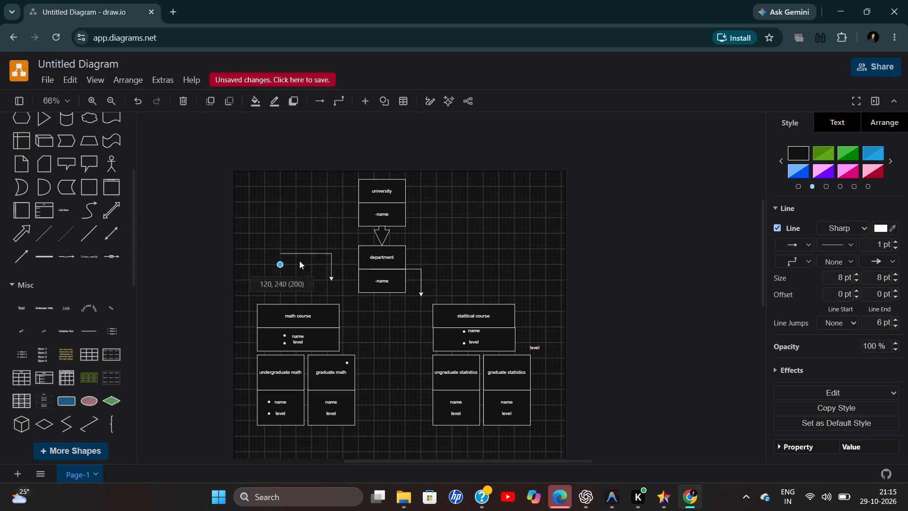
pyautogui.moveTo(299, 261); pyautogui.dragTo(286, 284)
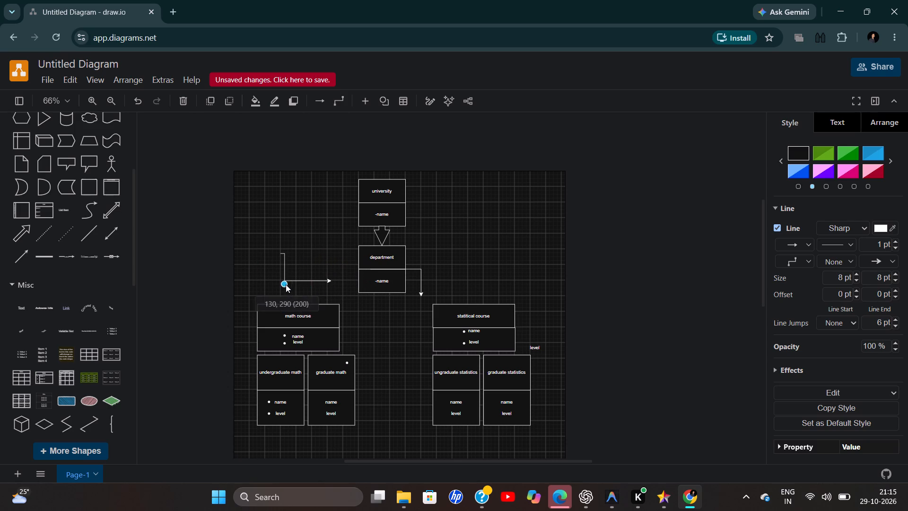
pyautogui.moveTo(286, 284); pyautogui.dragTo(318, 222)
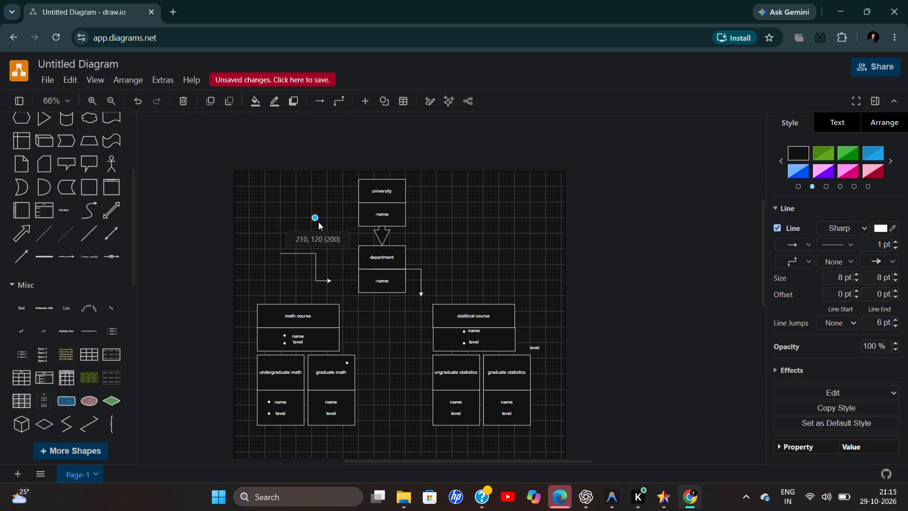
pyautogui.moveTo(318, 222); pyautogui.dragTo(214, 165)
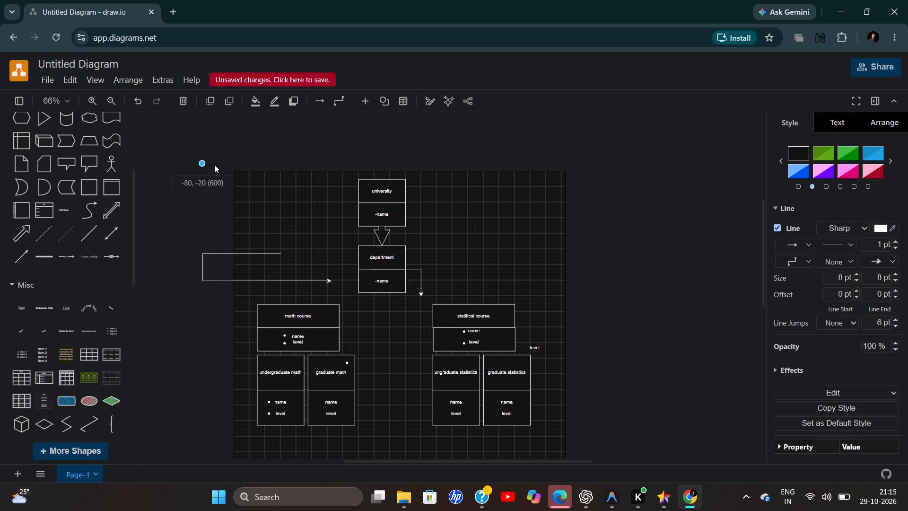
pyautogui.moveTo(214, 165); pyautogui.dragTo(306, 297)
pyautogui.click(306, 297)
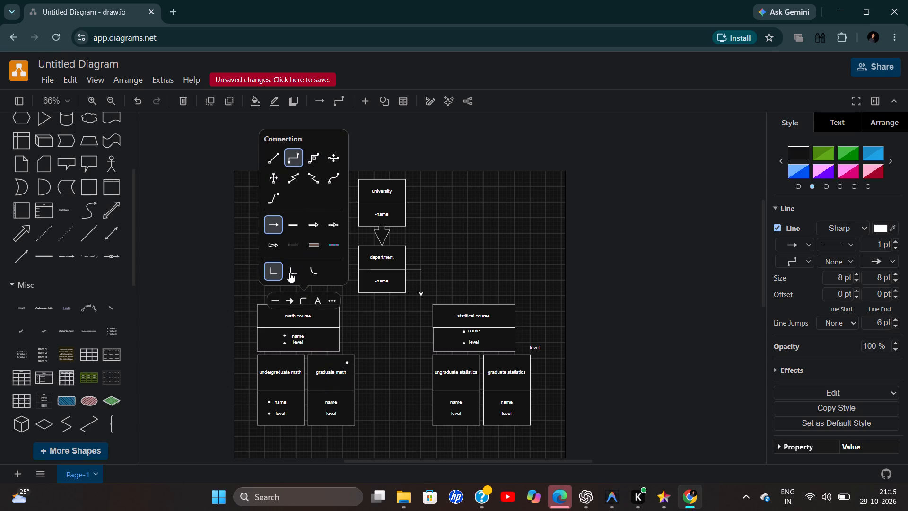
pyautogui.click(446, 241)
# Delete the bent connector above the math course box.
pyautogui.click(303, 252)
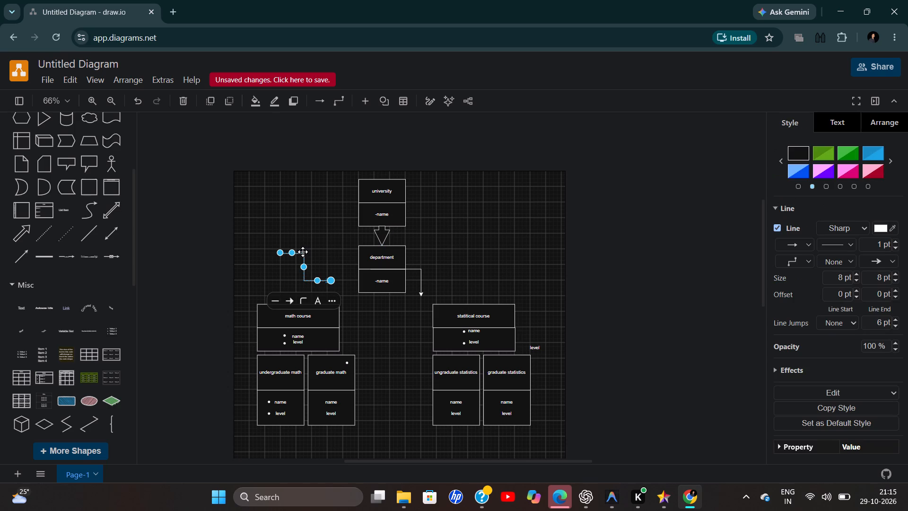
pyautogui.press('Delete')
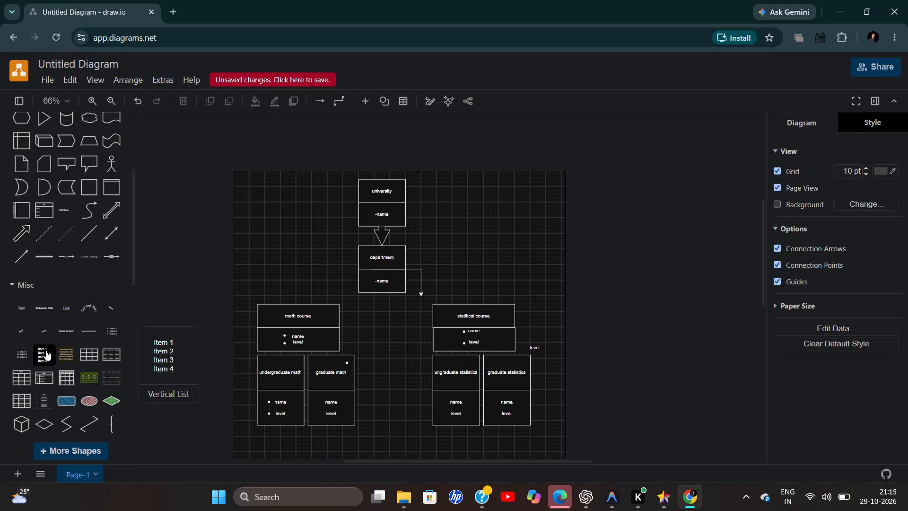
# Add an elbow connector from the Misc shapes and place it above the math course box.
pyautogui.scroll(-2, 64, 301)
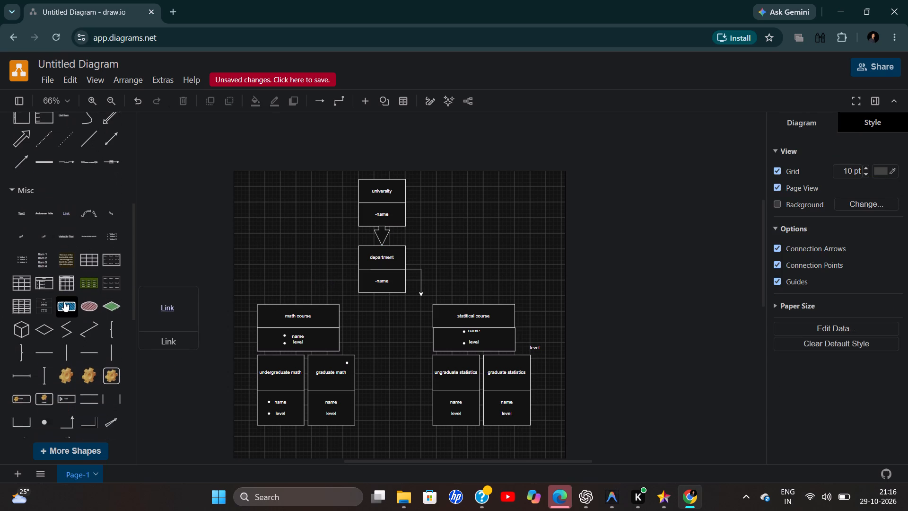
pyautogui.scroll(-1, 64, 301)
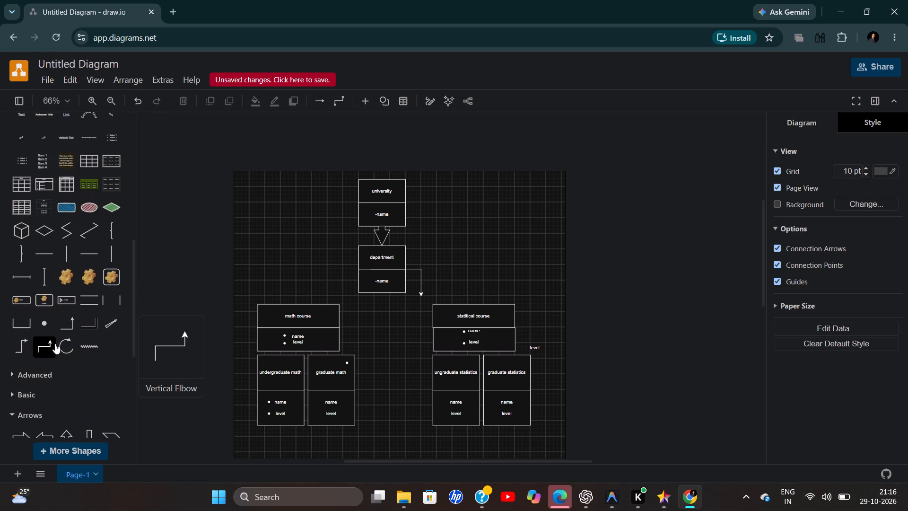
pyautogui.click(64, 328)
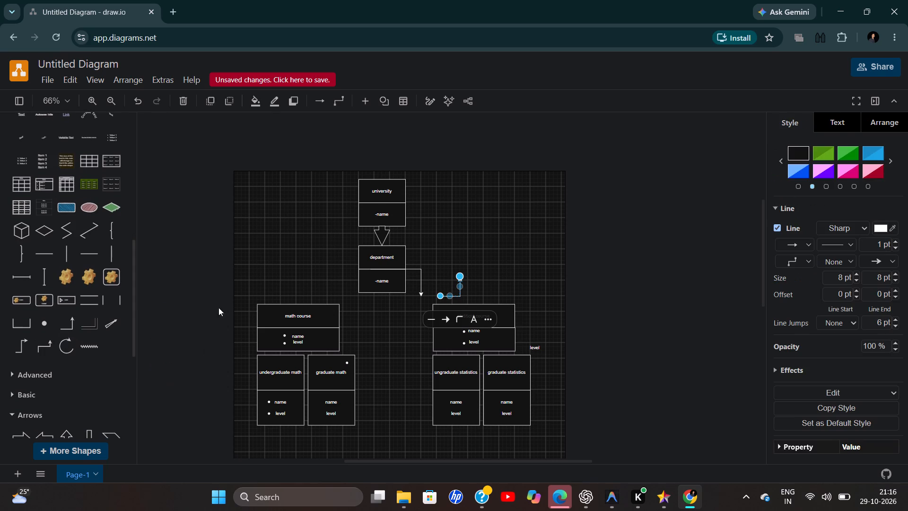
pyautogui.moveTo(458, 295); pyautogui.dragTo(457, 294)
pyautogui.moveTo(457, 294); pyautogui.dragTo(307, 273)
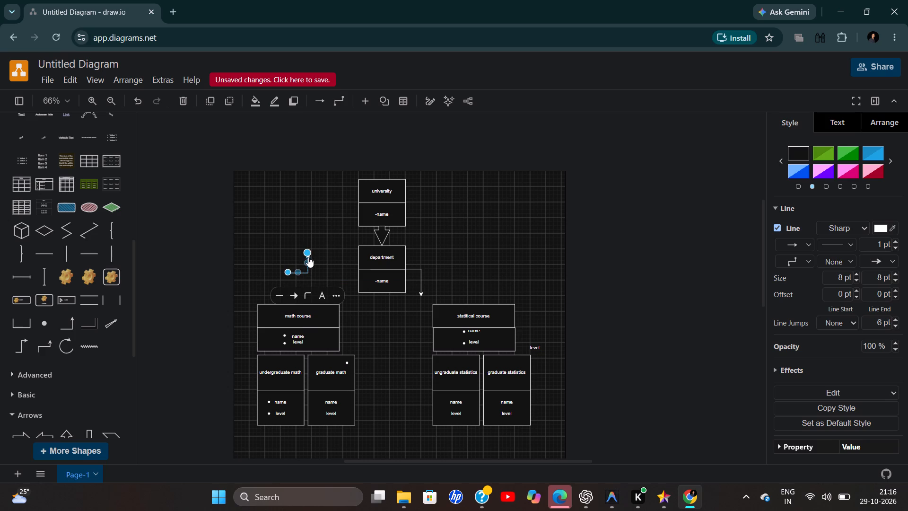
# Reshape and reposition the new elbow connector so it runs from beside the department box down to just above the math course box.
pyautogui.moveTo(307, 251); pyautogui.dragTo(320, 303)
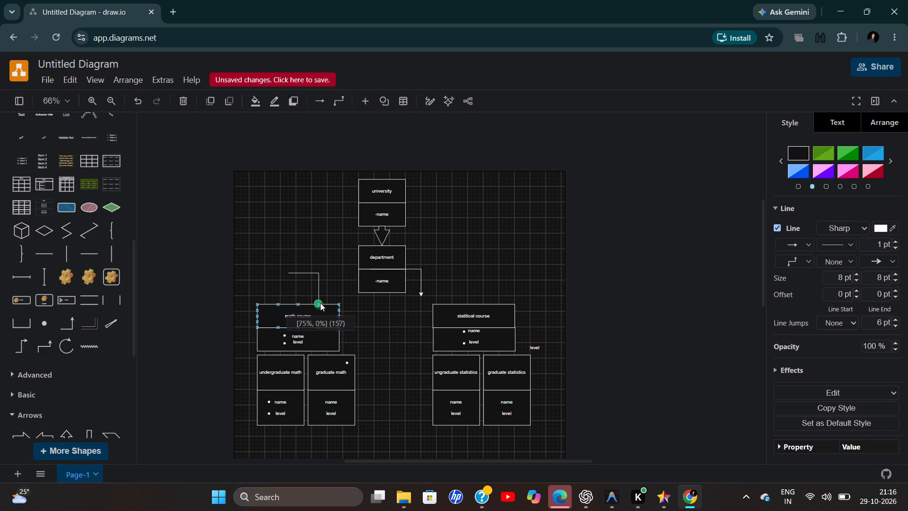
pyautogui.moveTo(320, 303); pyautogui.dragTo(356, 279)
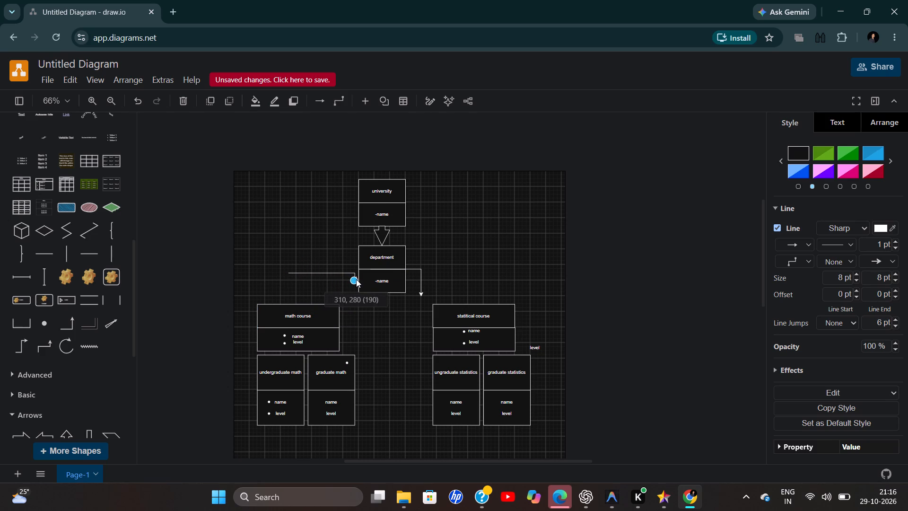
pyautogui.moveTo(356, 279); pyautogui.dragTo(353, 282)
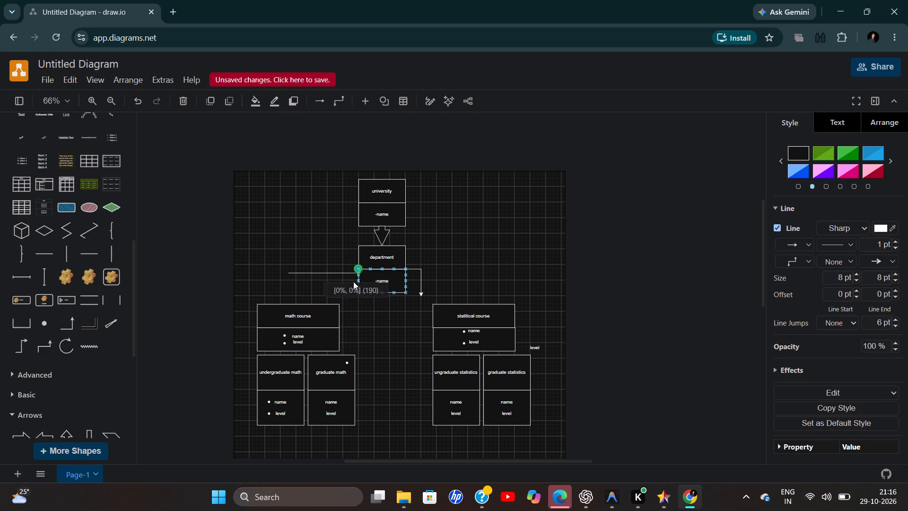
pyautogui.moveTo(353, 282); pyautogui.dragTo(235, 288)
pyautogui.moveTo(252, 272); pyautogui.dragTo(255, 272)
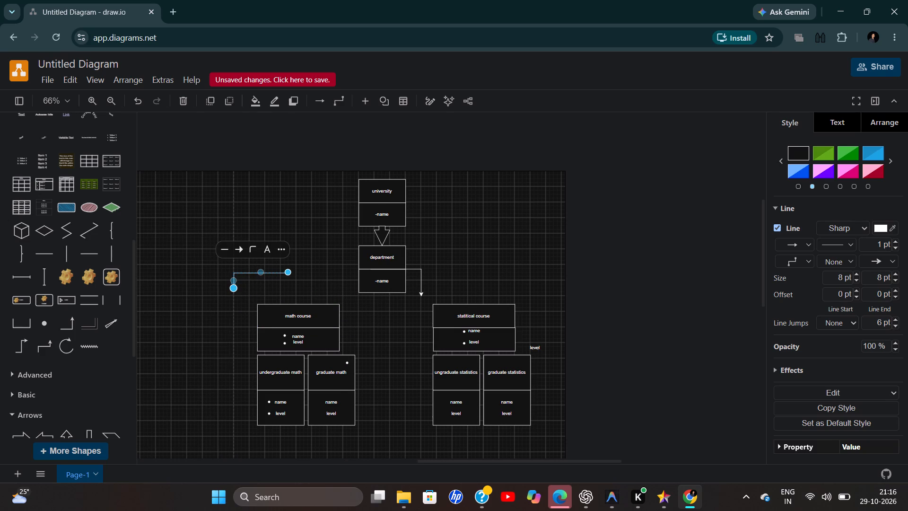
pyautogui.moveTo(255, 272); pyautogui.dragTo(314, 265)
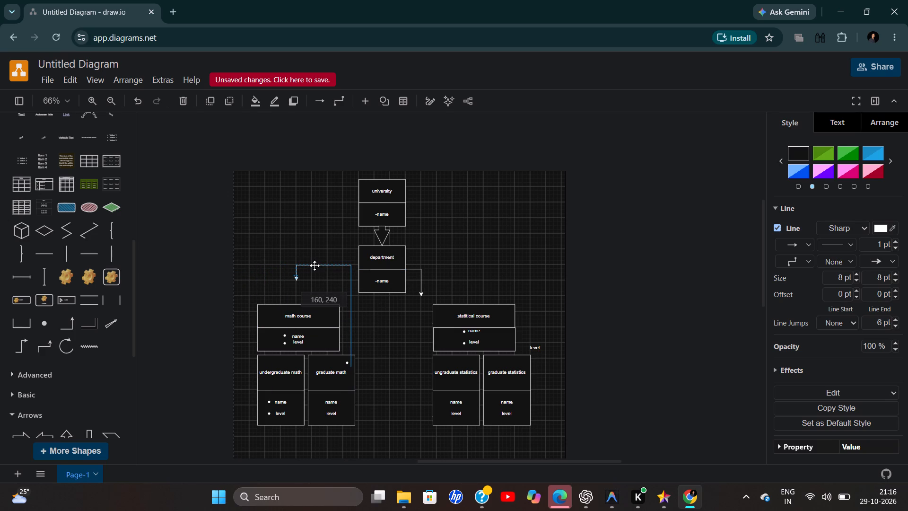
pyautogui.moveTo(314, 265); pyautogui.dragTo(318, 267)
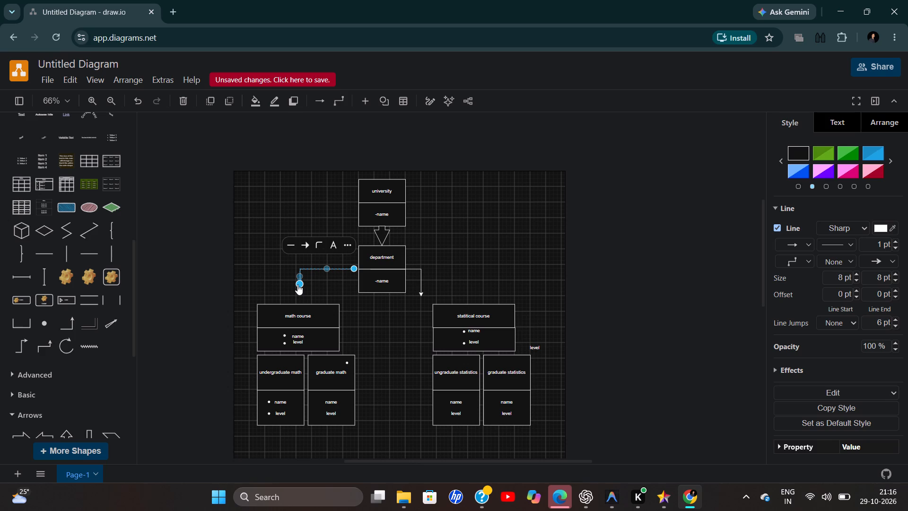
pyautogui.moveTo(298, 280); pyautogui.dragTo(294, 296)
pyautogui.click(207, 276)
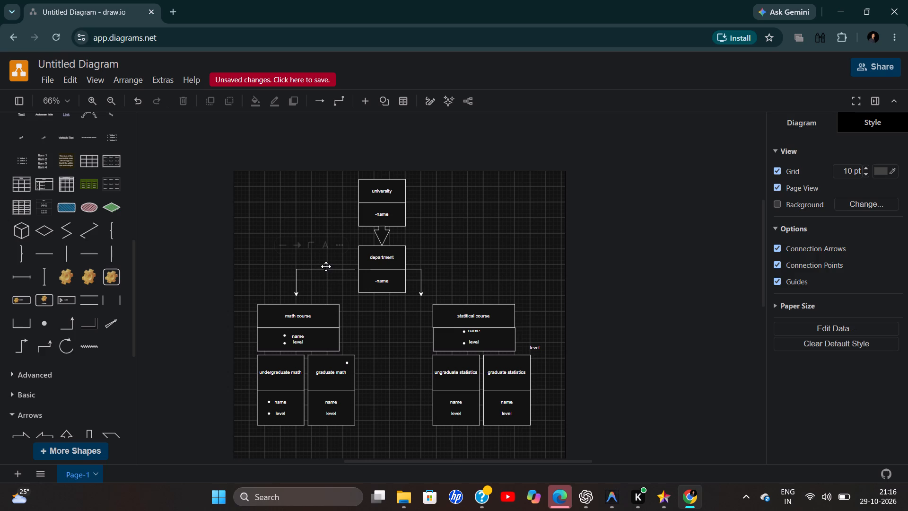
pyautogui.moveTo(326, 266); pyautogui.dragTo(333, 266)
# Widen the other elbow connector from the department box so its arrowhead points down just above the statitical course box.
pyautogui.click(421, 287)
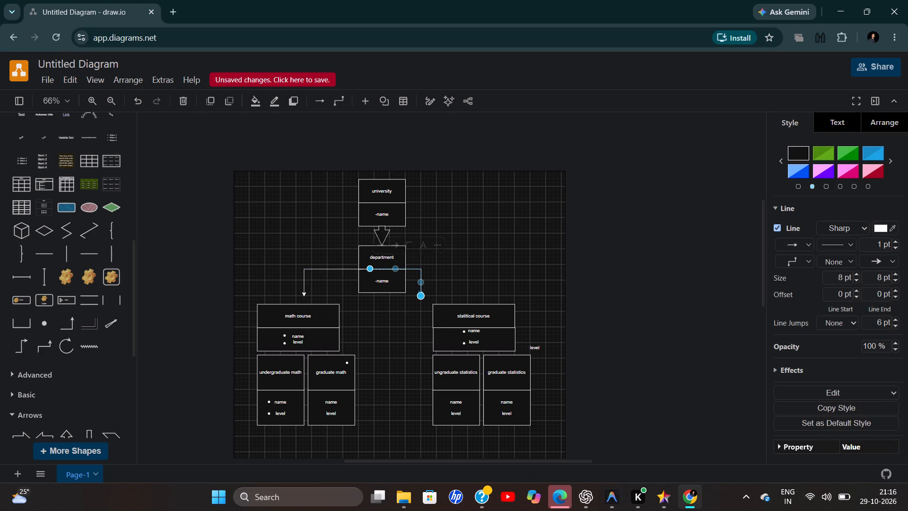
pyautogui.moveTo(422, 281); pyautogui.dragTo(467, 282)
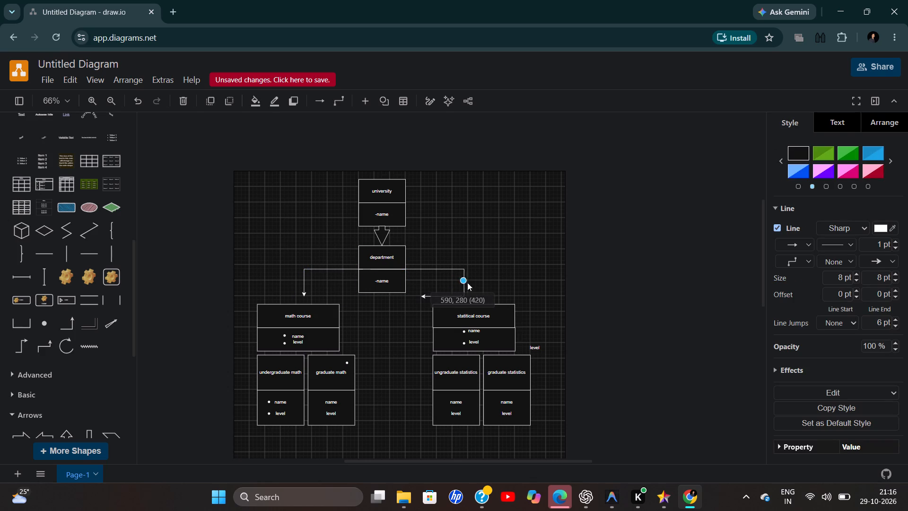
pyautogui.moveTo(467, 282); pyautogui.dragTo(468, 303)
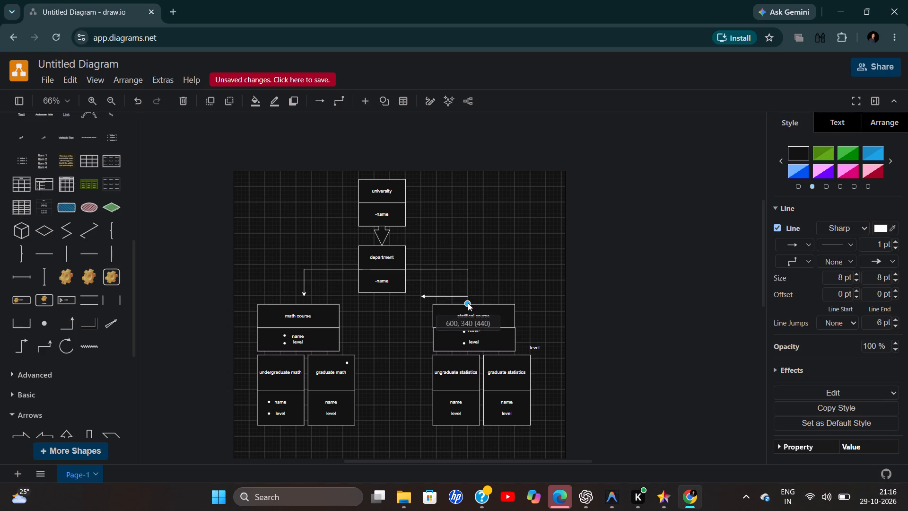
pyautogui.moveTo(468, 303); pyautogui.dragTo(470, 266)
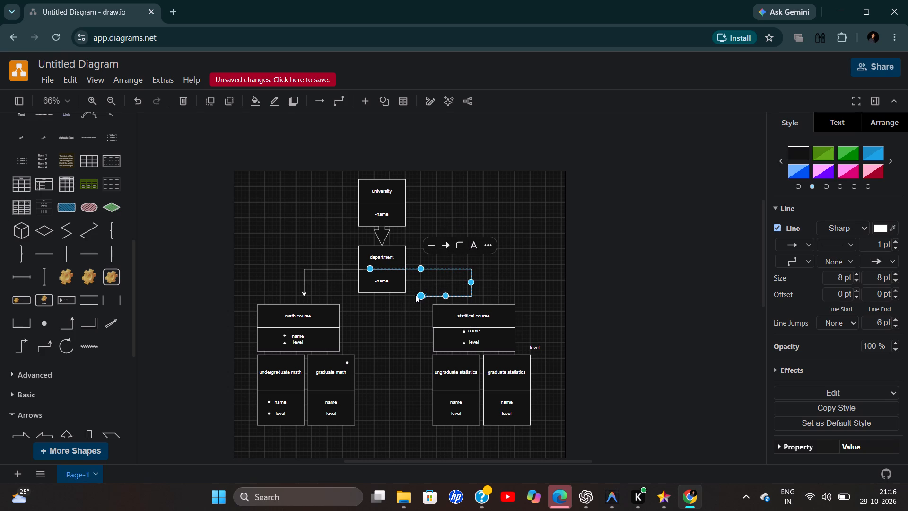
pyautogui.moveTo(420, 293); pyautogui.dragTo(468, 302)
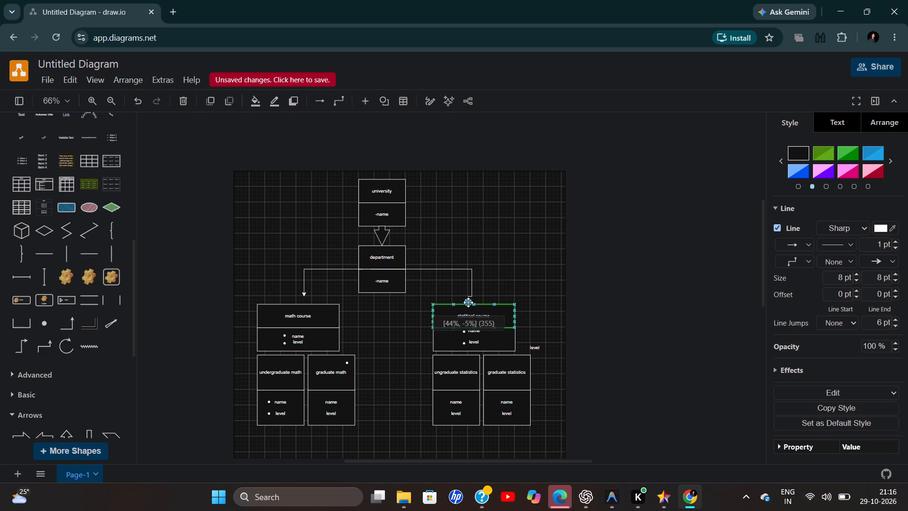
pyautogui.moveTo(468, 302); pyautogui.dragTo(470, 300)
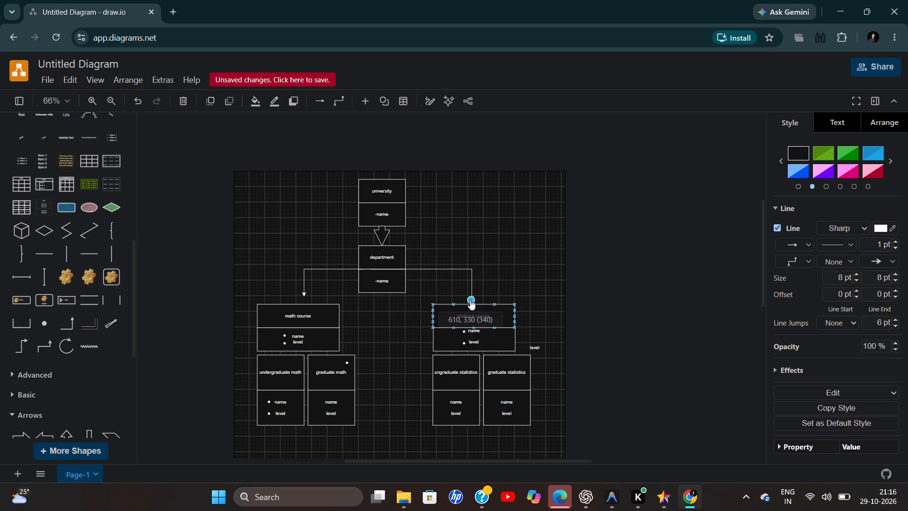
pyautogui.click(497, 224)
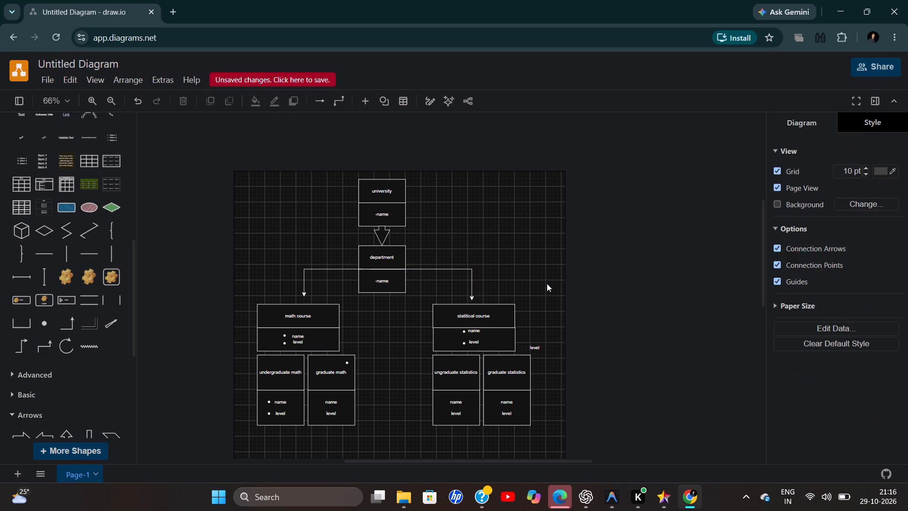
# Delete the block arrow between the university and department boxes.
pyautogui.click(378, 232)
pyautogui.press('Delete')
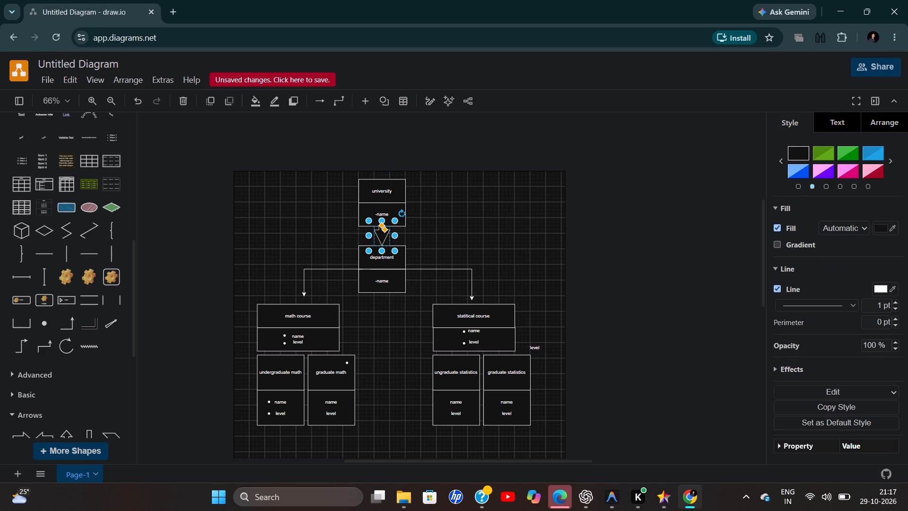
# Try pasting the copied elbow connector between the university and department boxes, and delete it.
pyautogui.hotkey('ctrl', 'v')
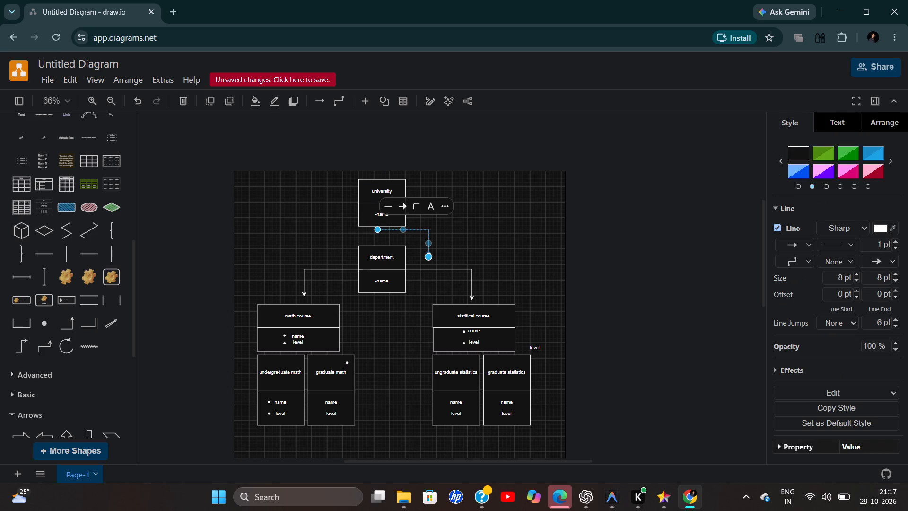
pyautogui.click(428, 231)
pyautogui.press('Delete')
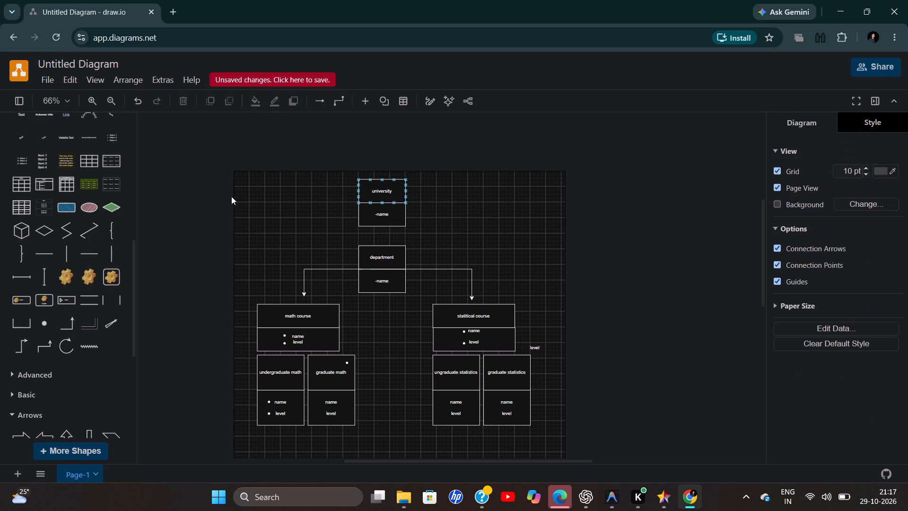
# Insert a downward block arrow from the Arrows shapes.
pyautogui.scroll(-1, 44, 314)
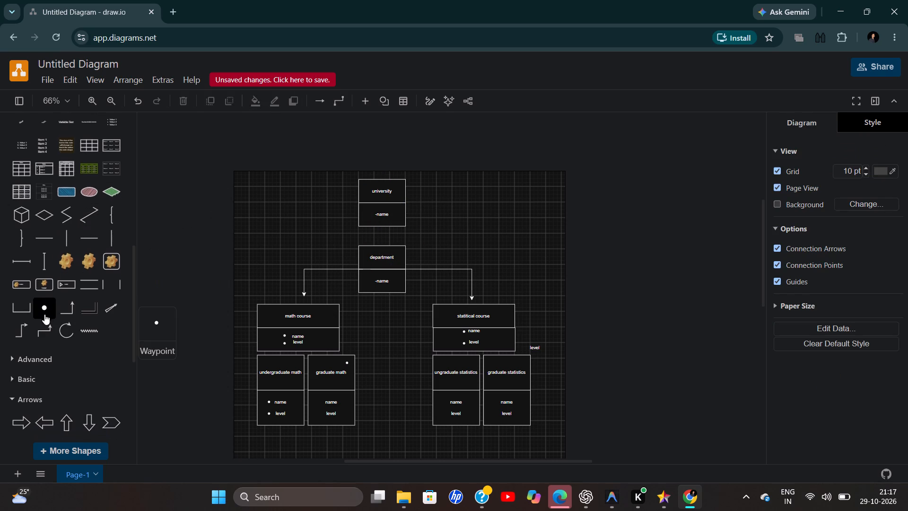
pyautogui.scroll(-2, 44, 314)
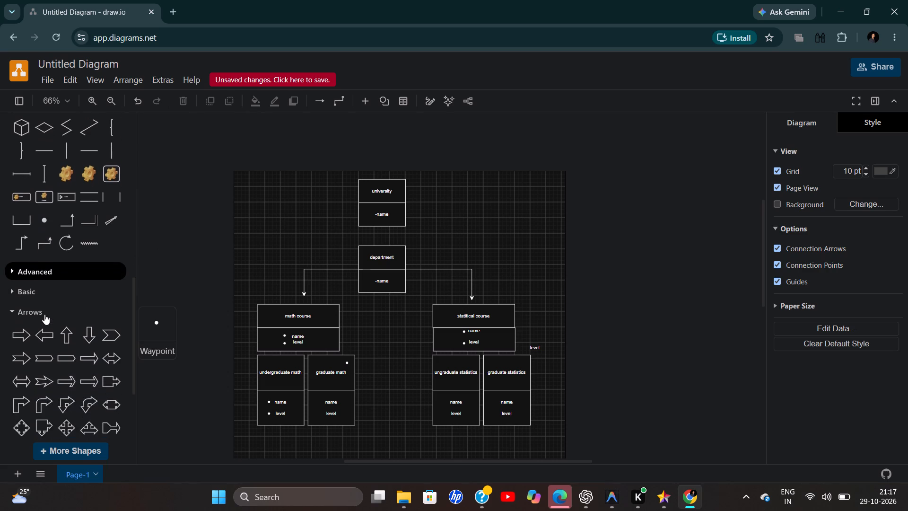
pyautogui.scroll(-4, 44, 314)
pyautogui.scroll(3, 44, 314)
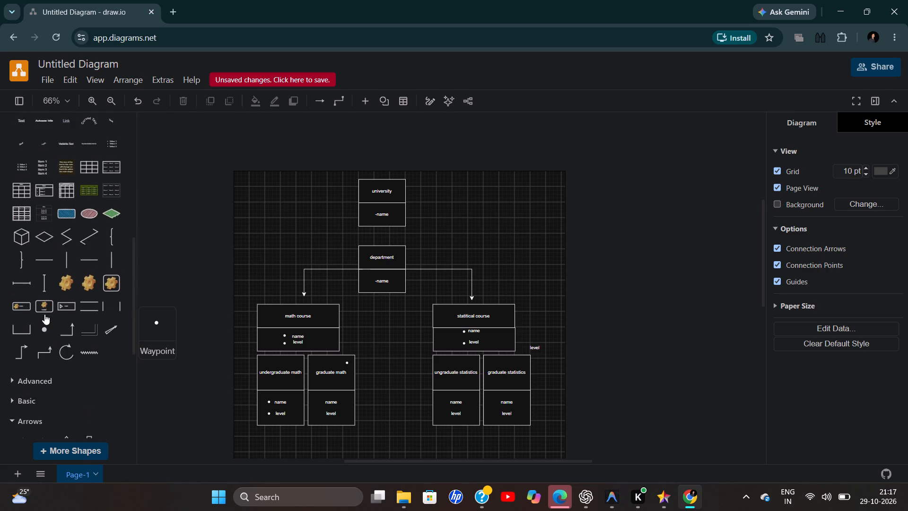
pyautogui.scroll(3, 44, 314)
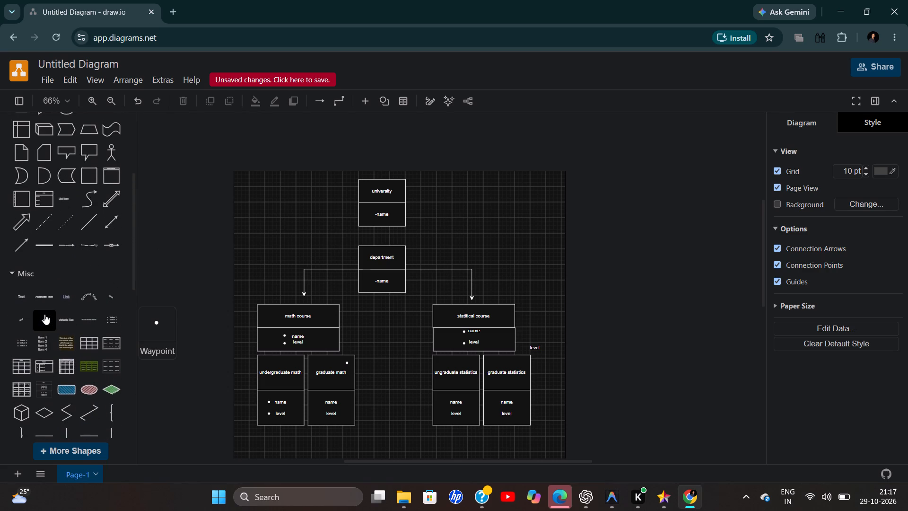
pyautogui.scroll(2, 44, 314)
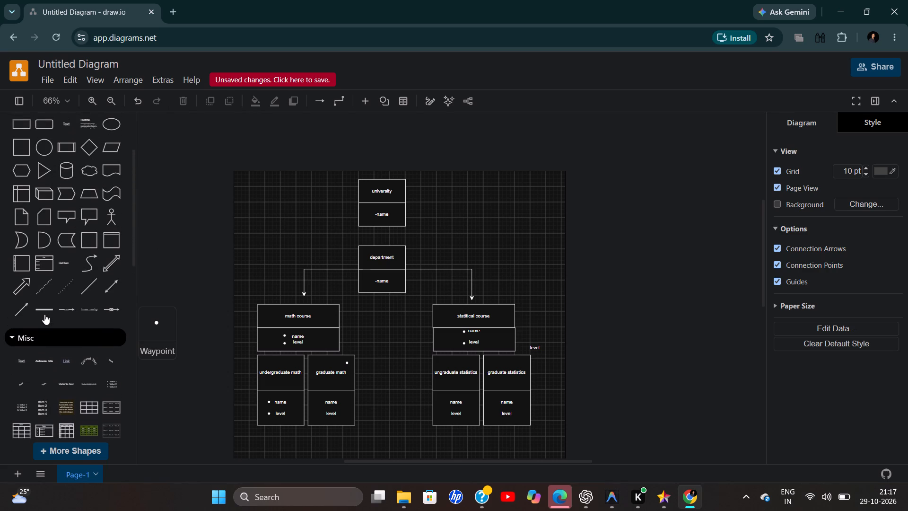
pyautogui.scroll(2, 44, 314)
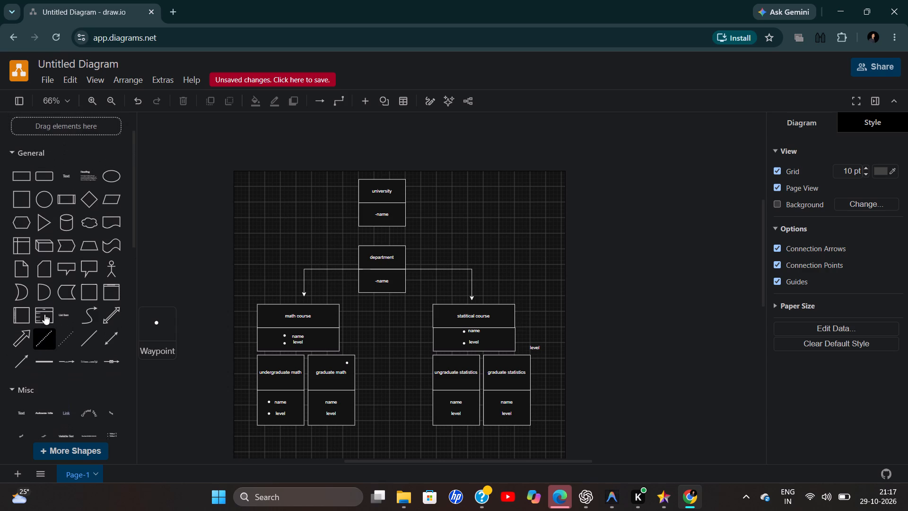
pyautogui.scroll(3, 44, 314)
pyautogui.scroll(-3, 44, 314)
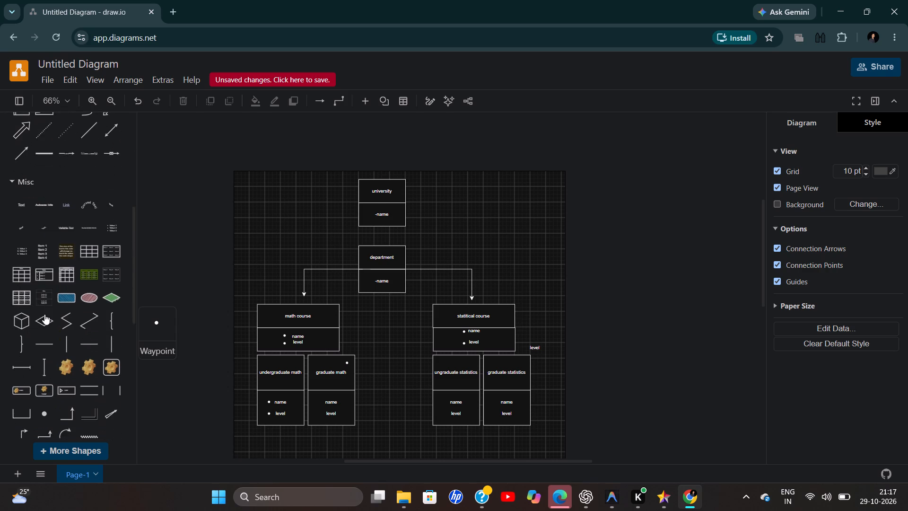
pyautogui.scroll(-2, 44, 314)
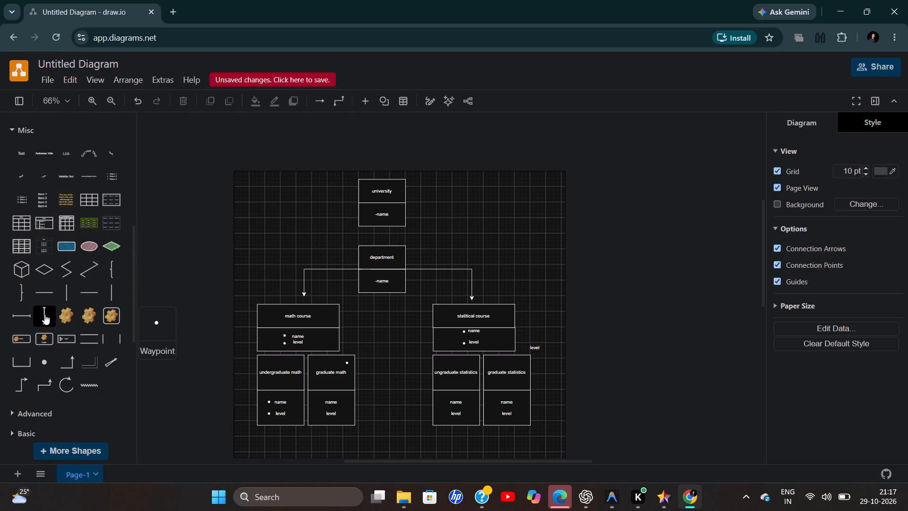
pyautogui.scroll(-4, 44, 314)
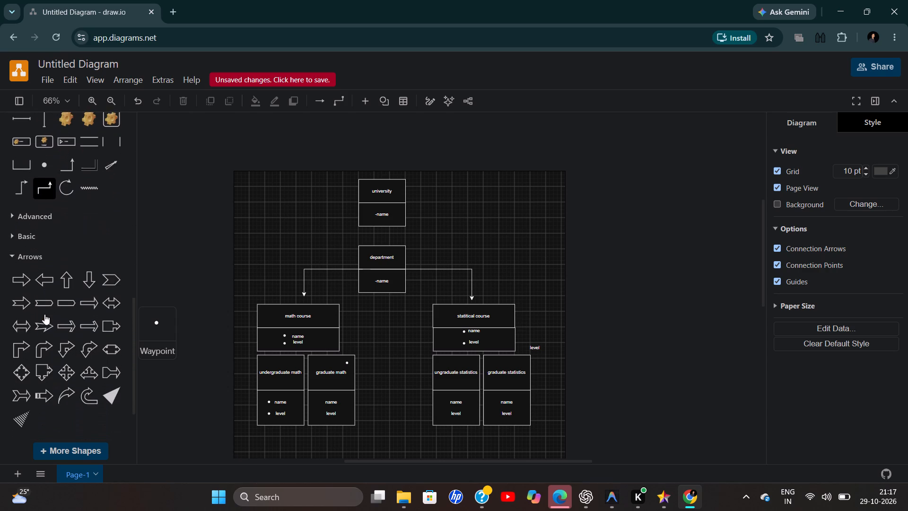
pyautogui.scroll(-2, 44, 314)
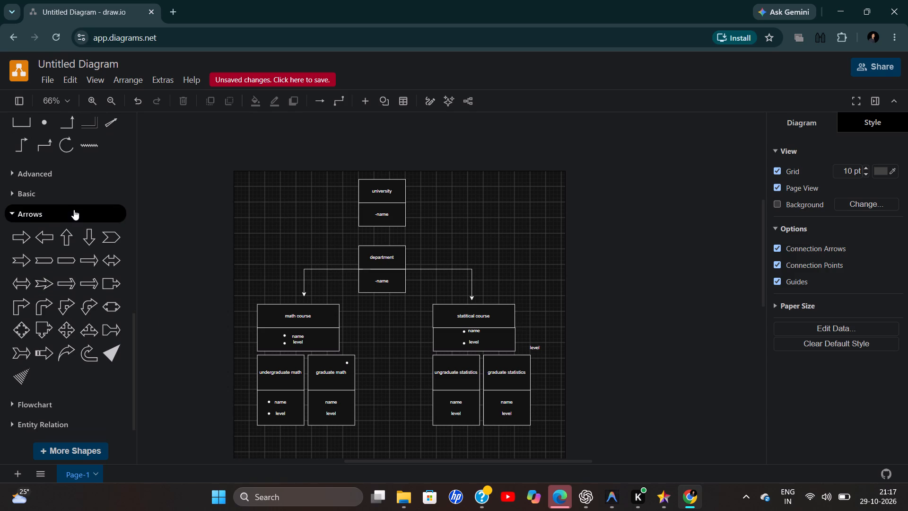
pyautogui.click(81, 237)
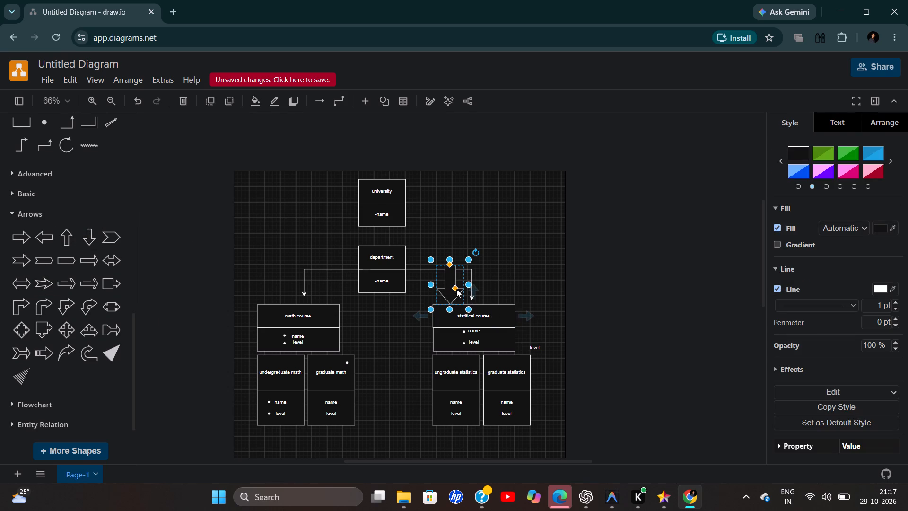
# Move the new downward block arrow into the space between the university and department boxes.
pyautogui.moveTo(444, 274); pyautogui.dragTo(398, 241)
pyautogui.moveTo(398, 241); pyautogui.dragTo(405, 245)
pyautogui.click(447, 290)
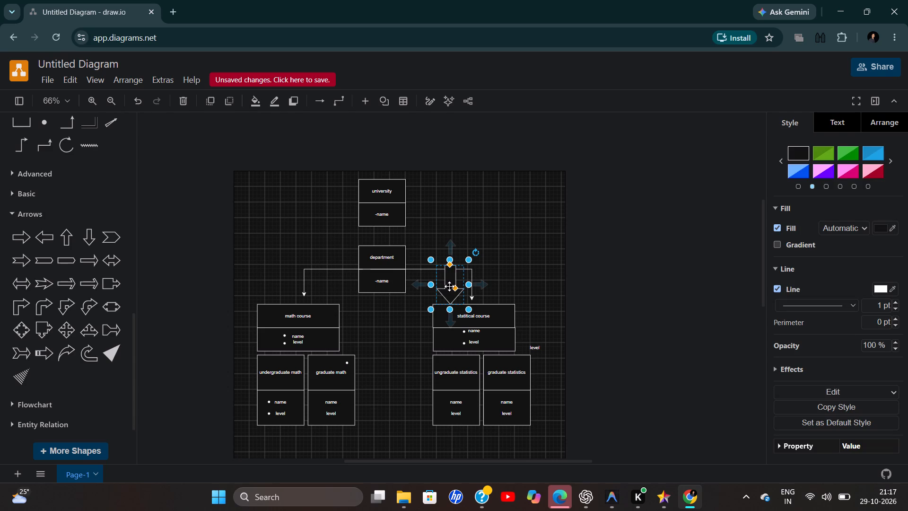
pyautogui.click(451, 286)
pyautogui.moveTo(449, 285); pyautogui.dragTo(382, 239)
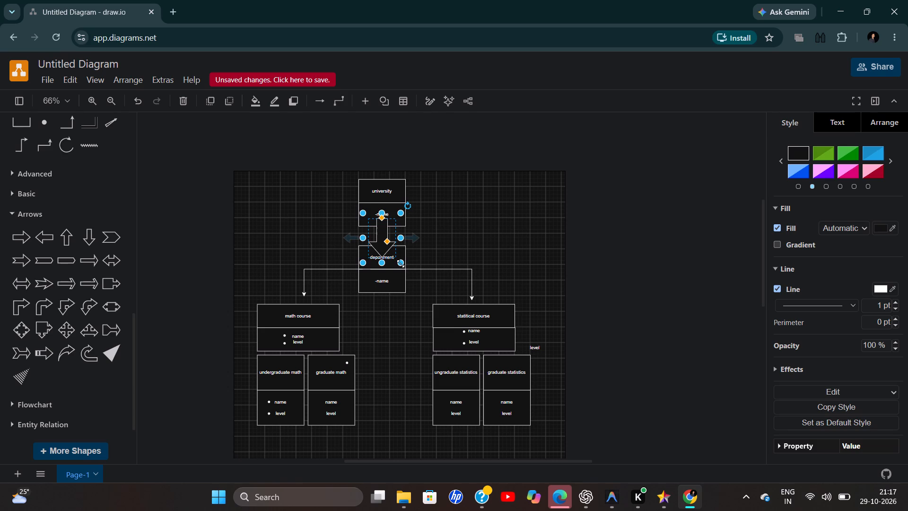
# Shrink the block arrow to about 55 wide and centre it in the gap between the university and department boxes.
pyautogui.moveTo(401, 264); pyautogui.dragTo(394, 251)
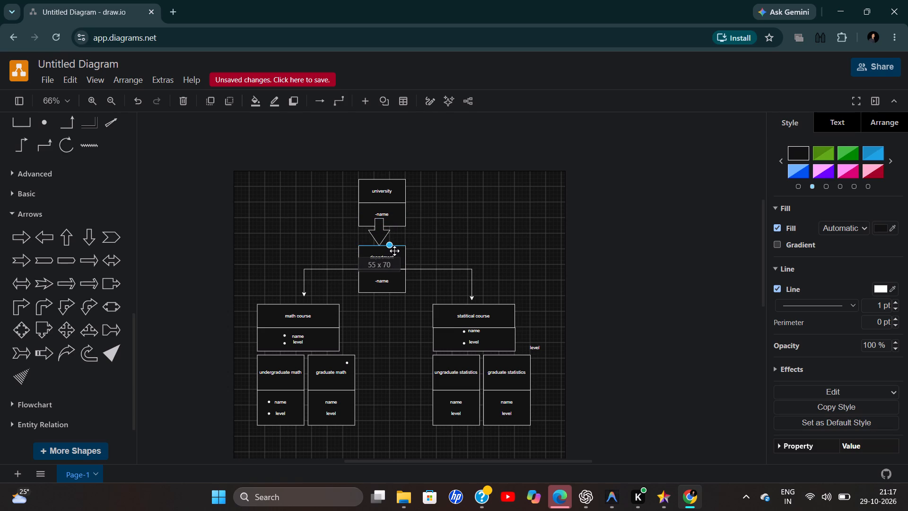
pyautogui.moveTo(394, 251); pyautogui.dragTo(395, 249)
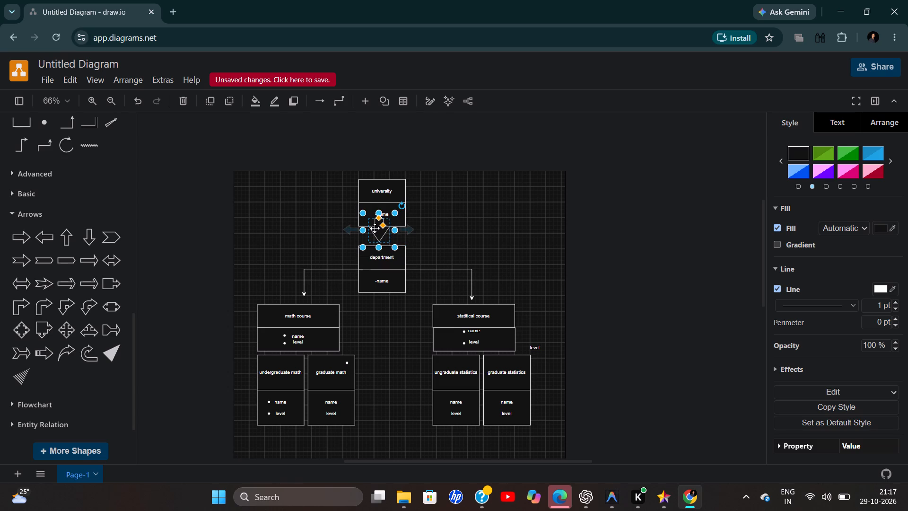
pyautogui.moveTo(375, 228); pyautogui.dragTo(376, 235)
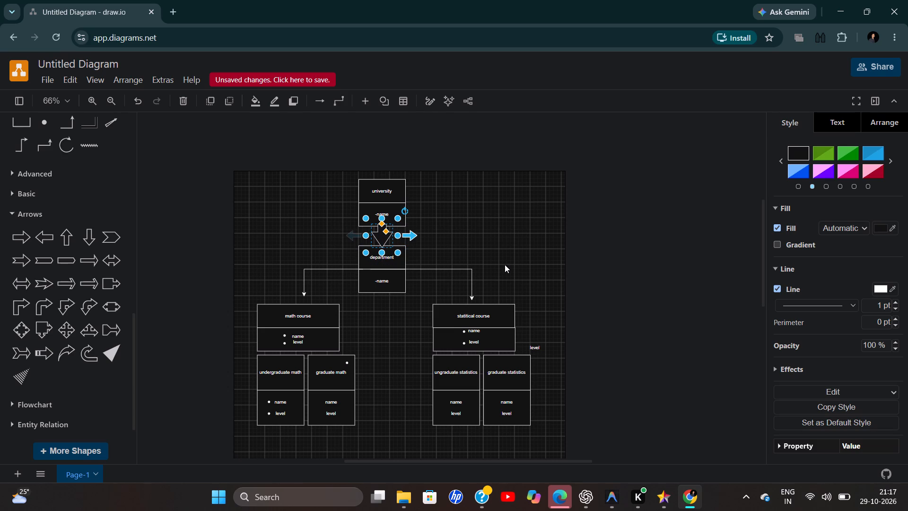
pyautogui.click(506, 264)
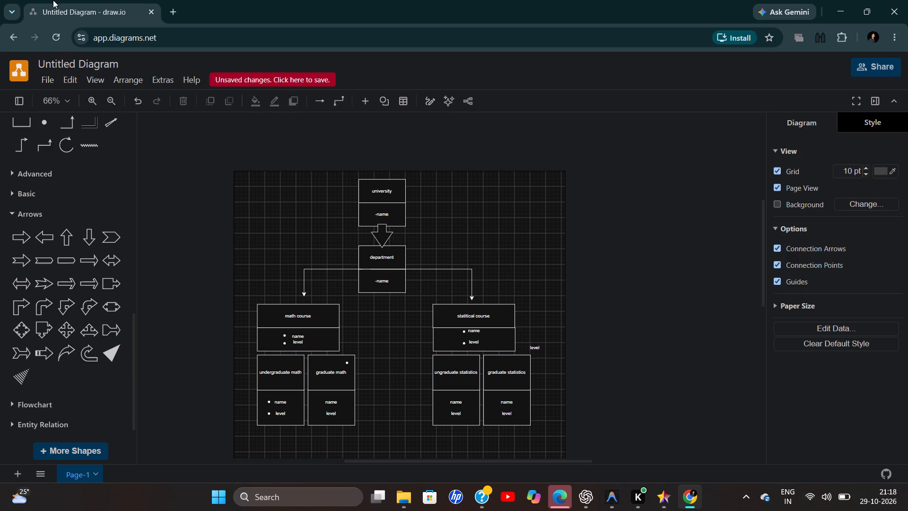
# Search Google in a new tab for "star uml online compiler", check the sponsored Atlassian result, and close that tab.
pyautogui.click(176, 7)
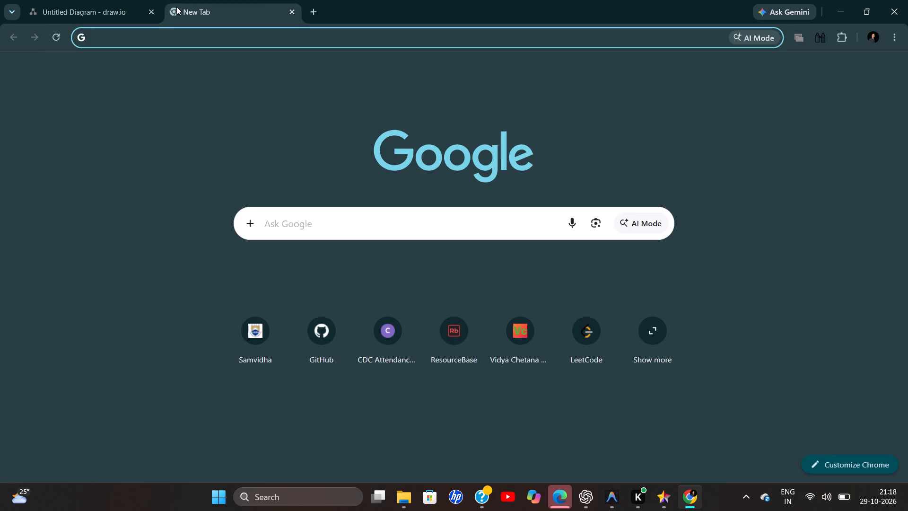
pyautogui.write('star uml on')
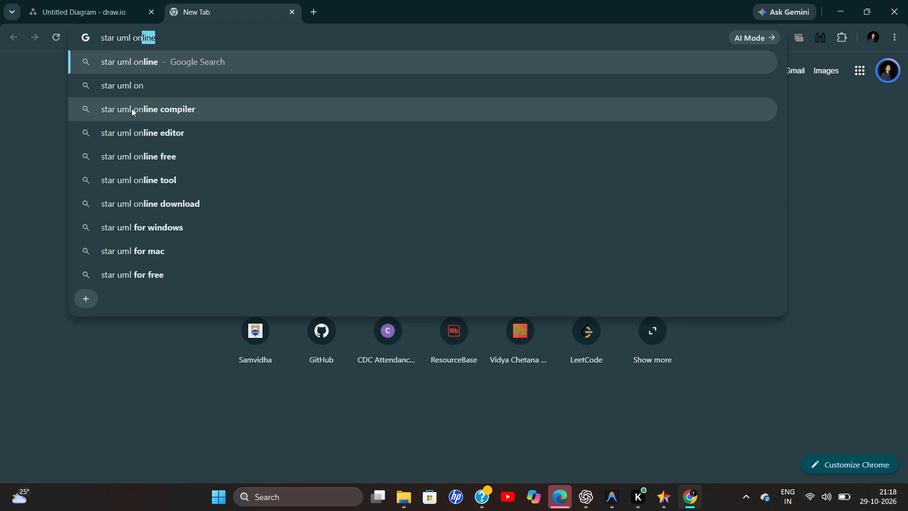
pyautogui.click(131, 109)
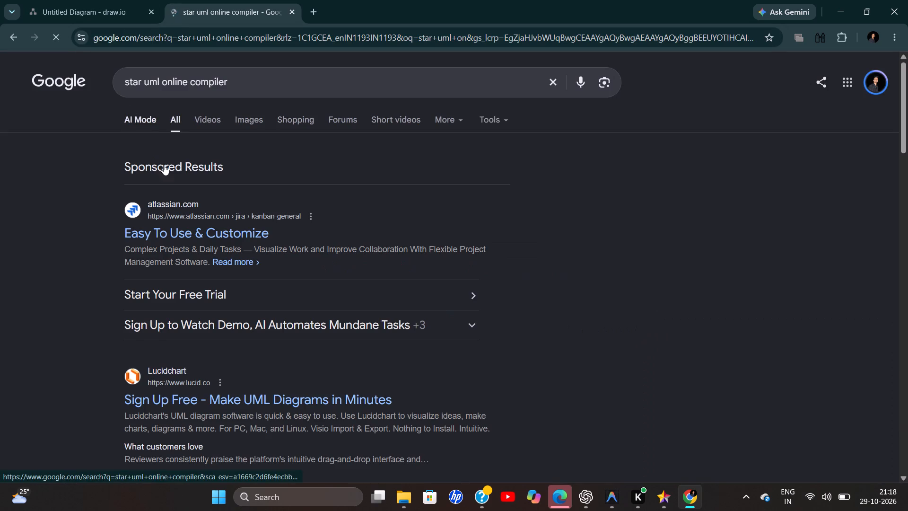
pyautogui.scroll(-1, 199, 202)
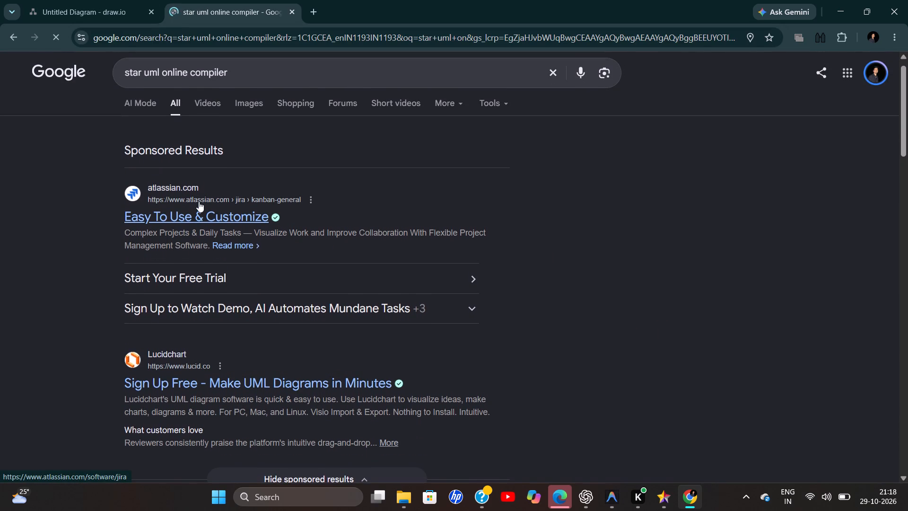
pyautogui.click(199, 212)
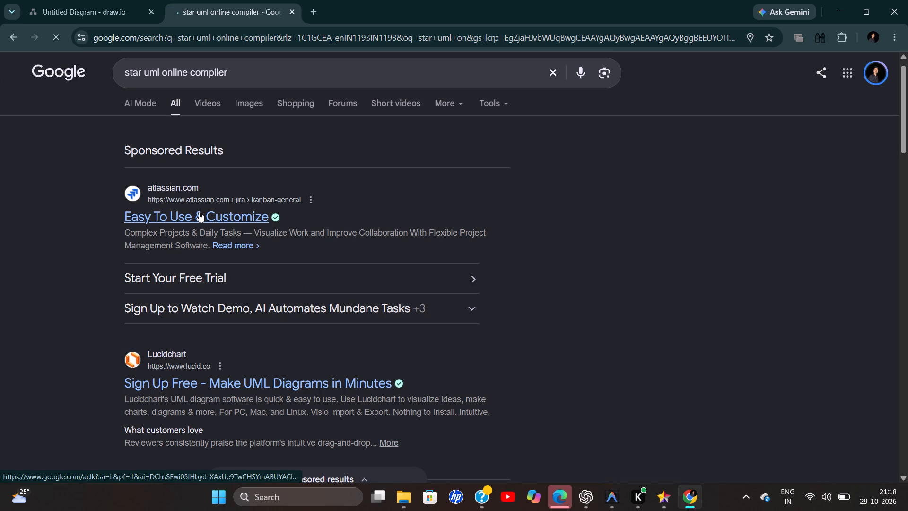
pyautogui.scroll(-4, 201, 218)
pyautogui.scroll(7, 201, 218)
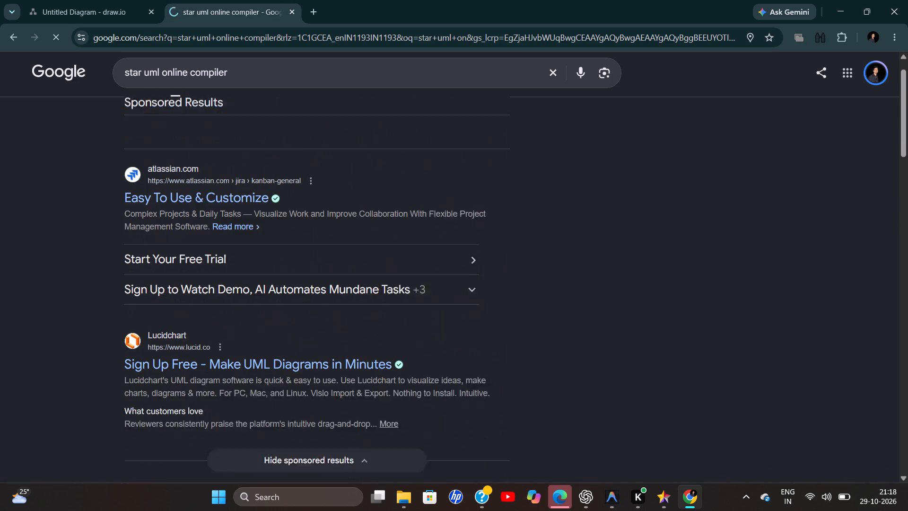
pyautogui.click(202, 230)
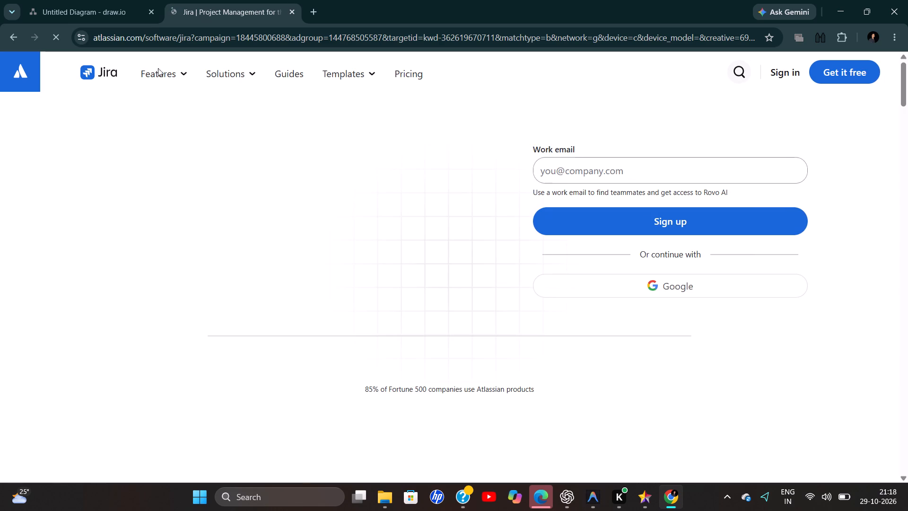
pyautogui.click(290, 12)
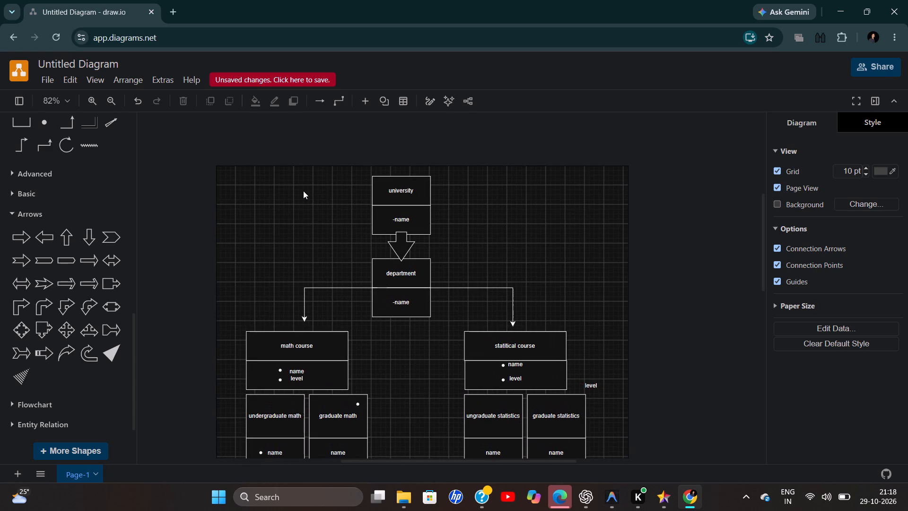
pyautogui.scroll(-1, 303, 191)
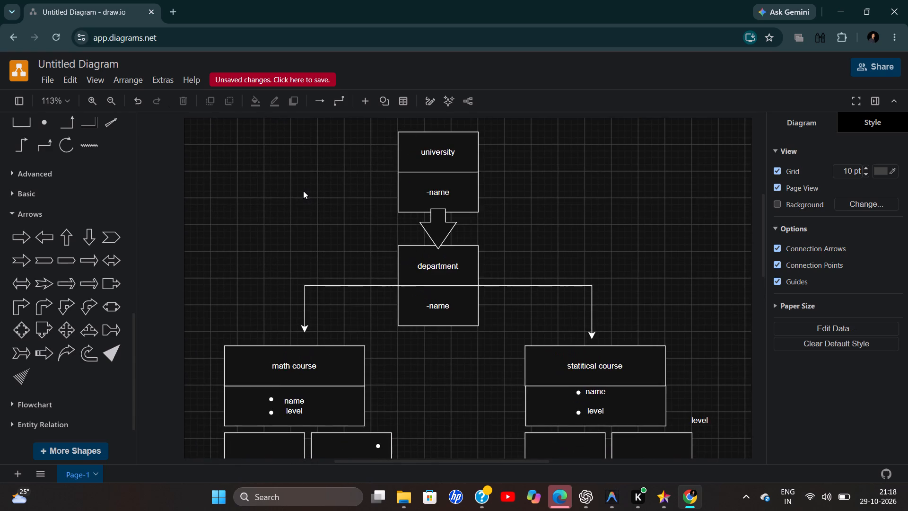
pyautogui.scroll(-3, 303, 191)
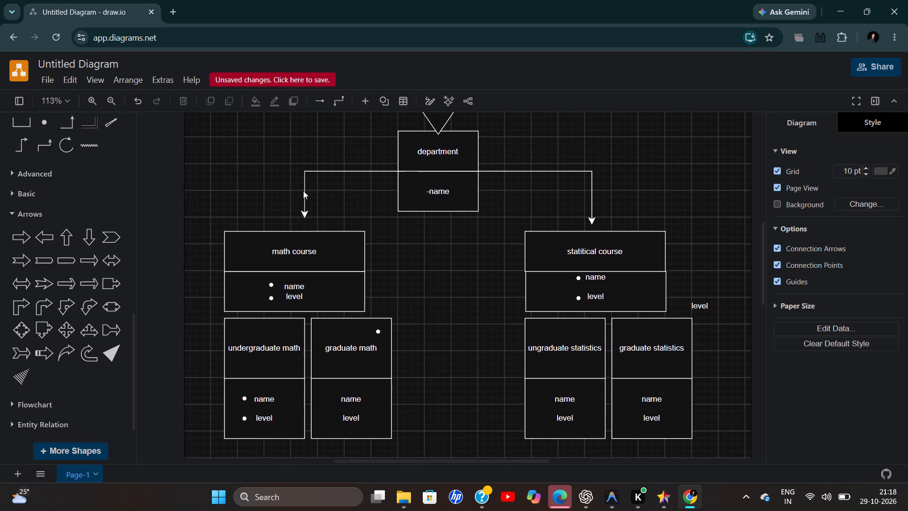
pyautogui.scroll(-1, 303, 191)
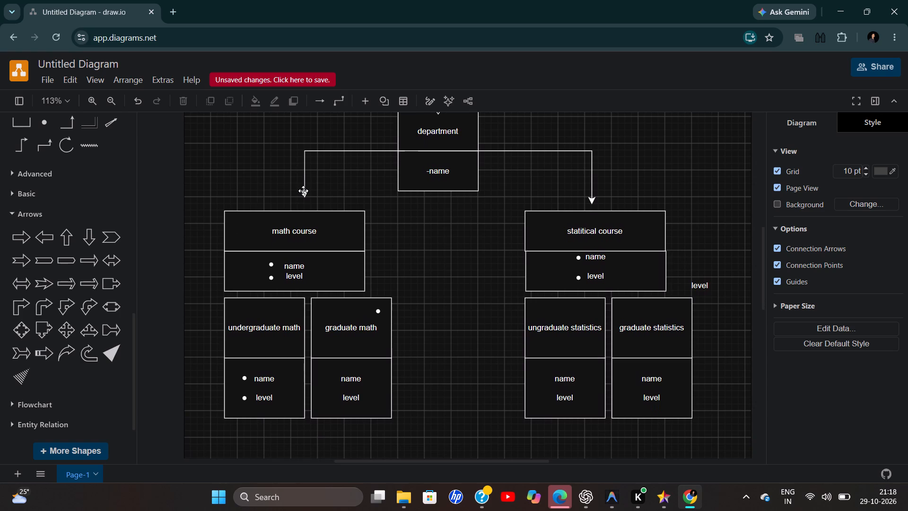